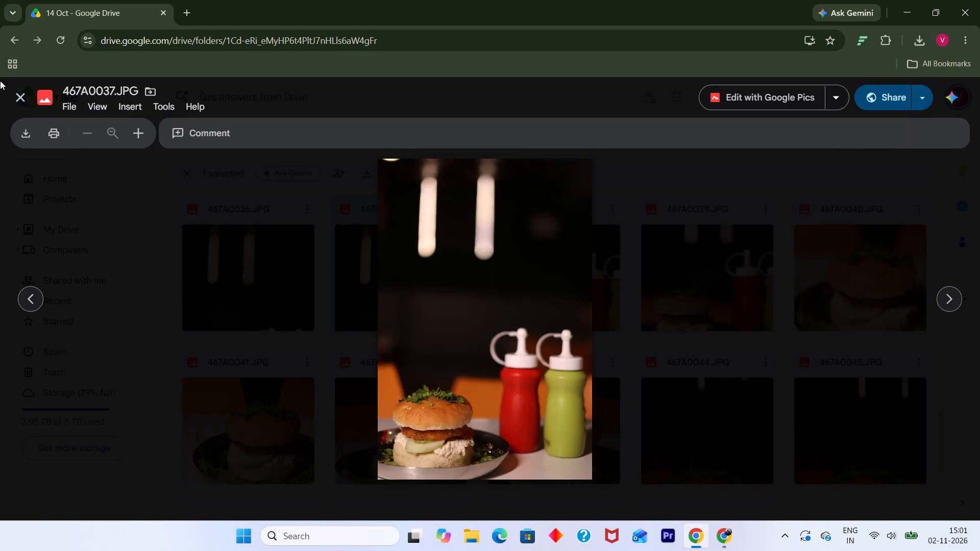
Download the photo 467A0037.JPG and close its preview.
click(26, 132)
drag(26, 94, 38, 98)
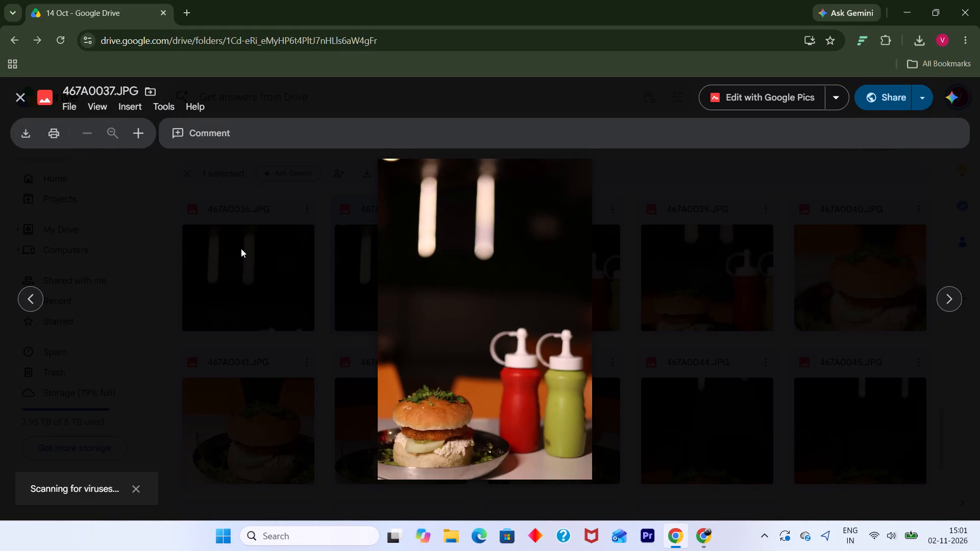
click(220, 278)
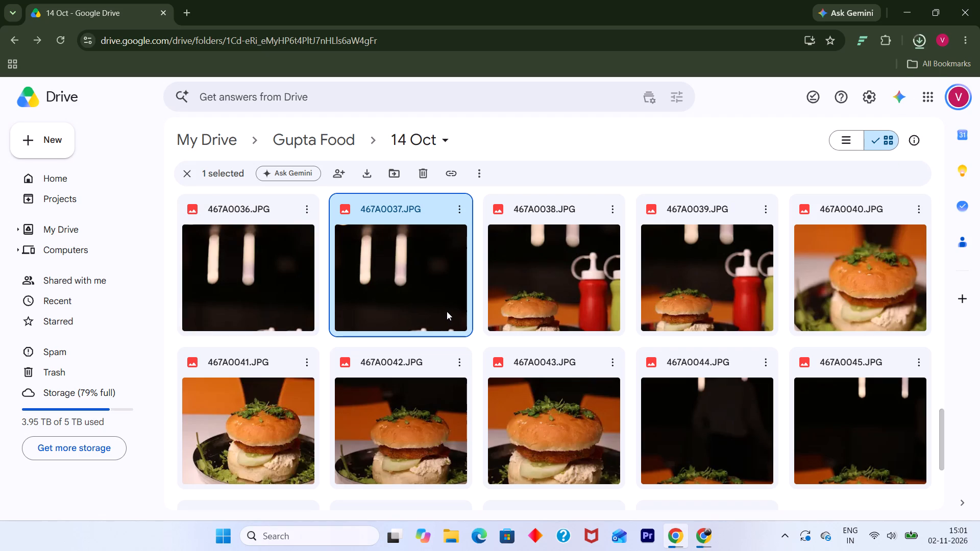
Download the tray-dish photo 467A0059.JPG from the 14 Oct folder and close its preview.
scroll(510, 391, down, 2)
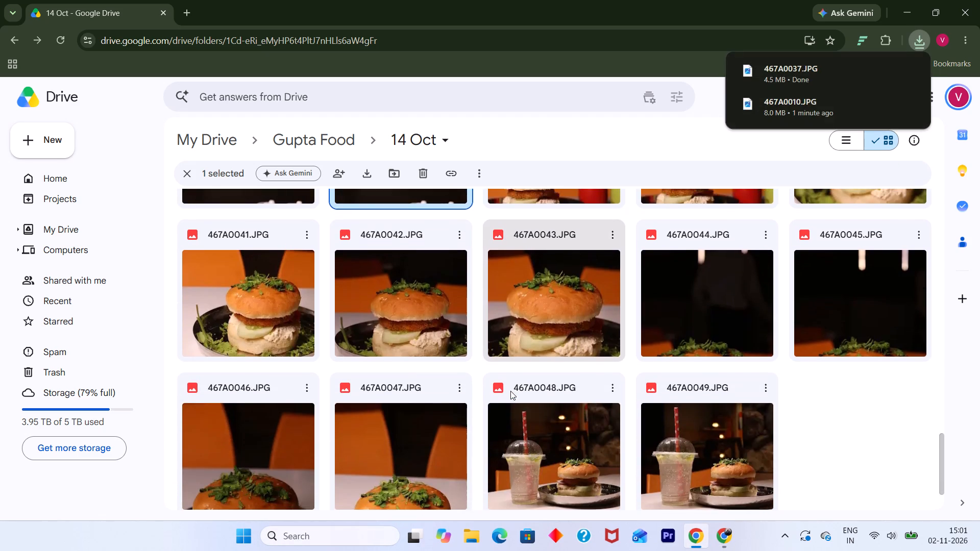
scroll(510, 391, down, 6)
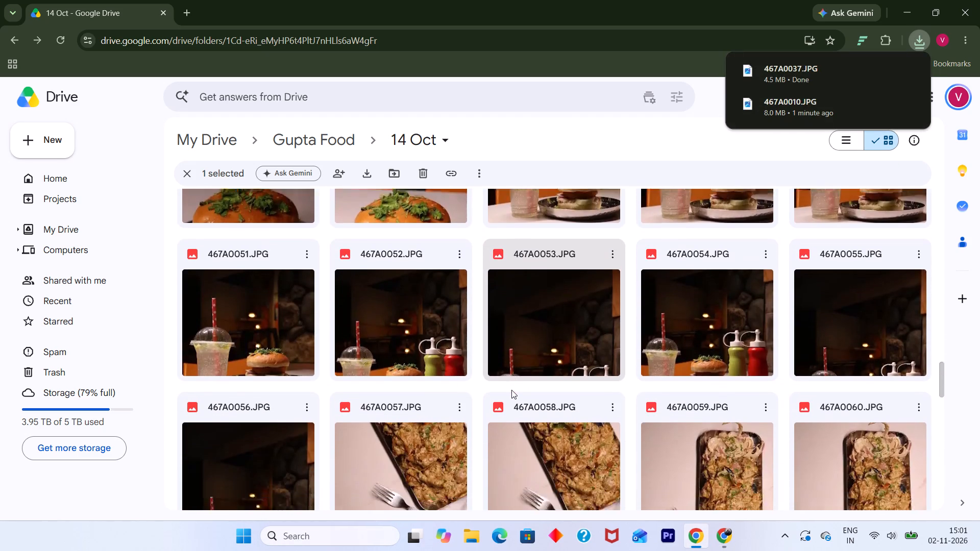
double_click(711, 411)
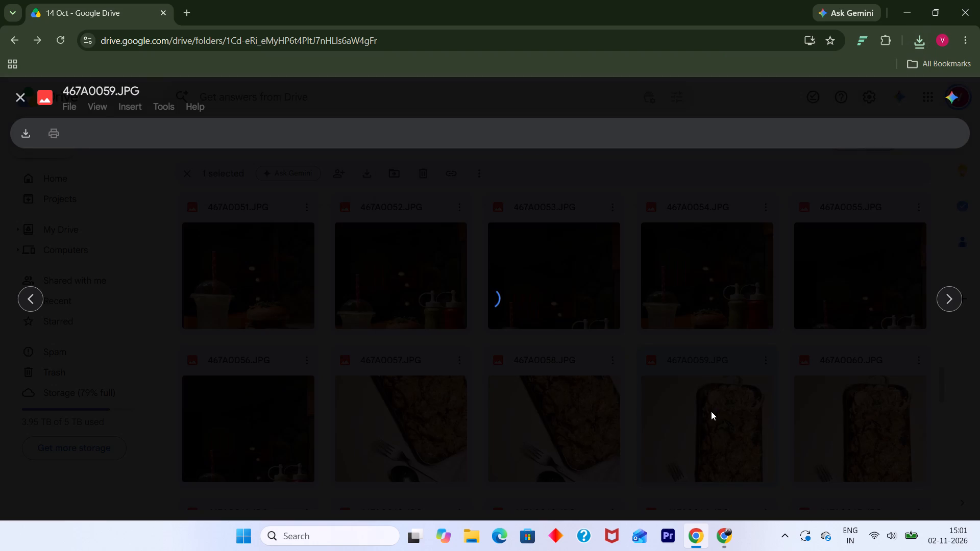
click(29, 128)
click(26, 97)
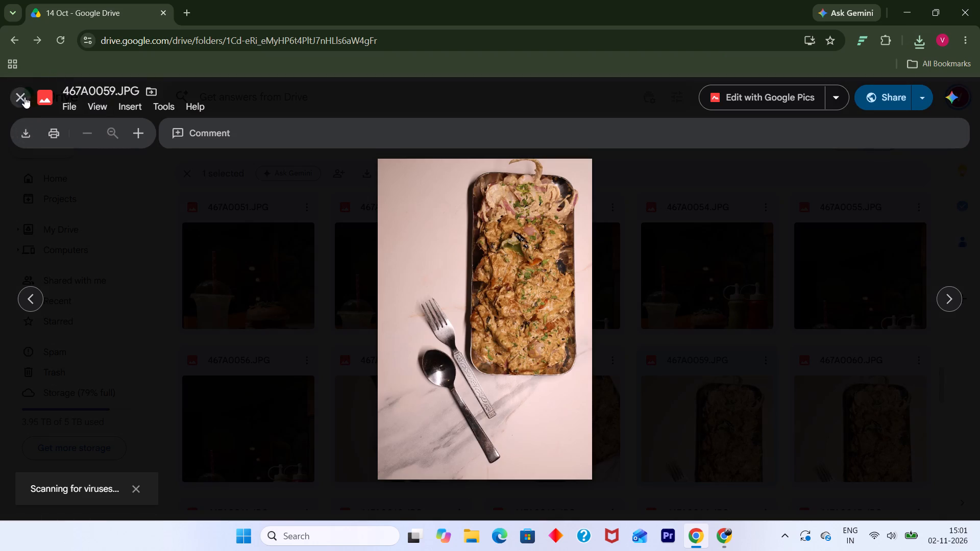
Look through the remaining photos in the 14 Oct folder, previewing 467A0061.JPG and 467A0087.JPG.
scroll(430, 343, down, 2)
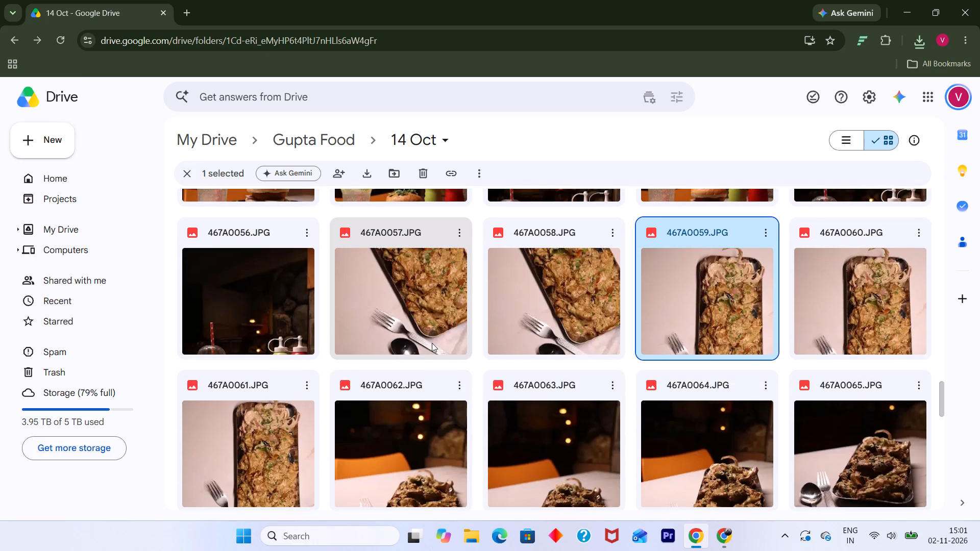
scroll(432, 343, down, 1)
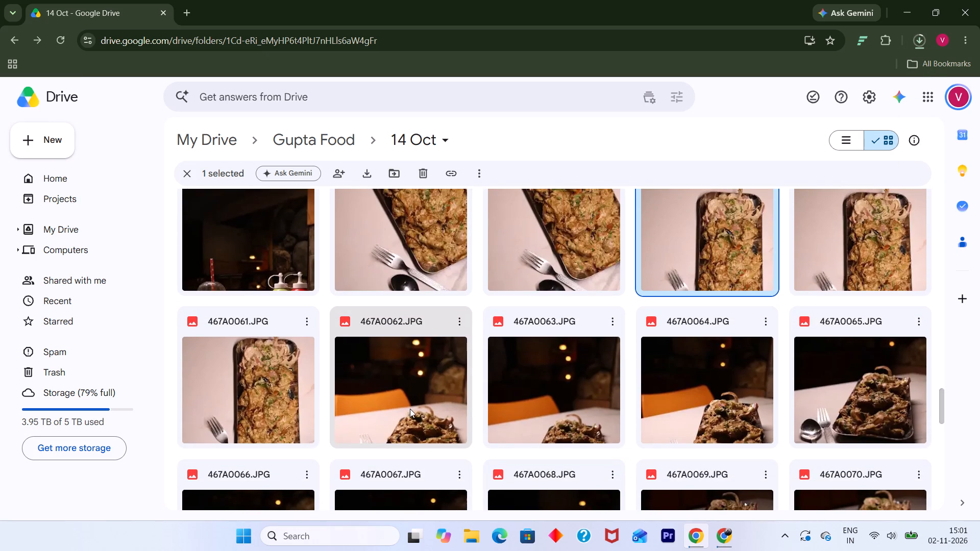
double_click(294, 412)
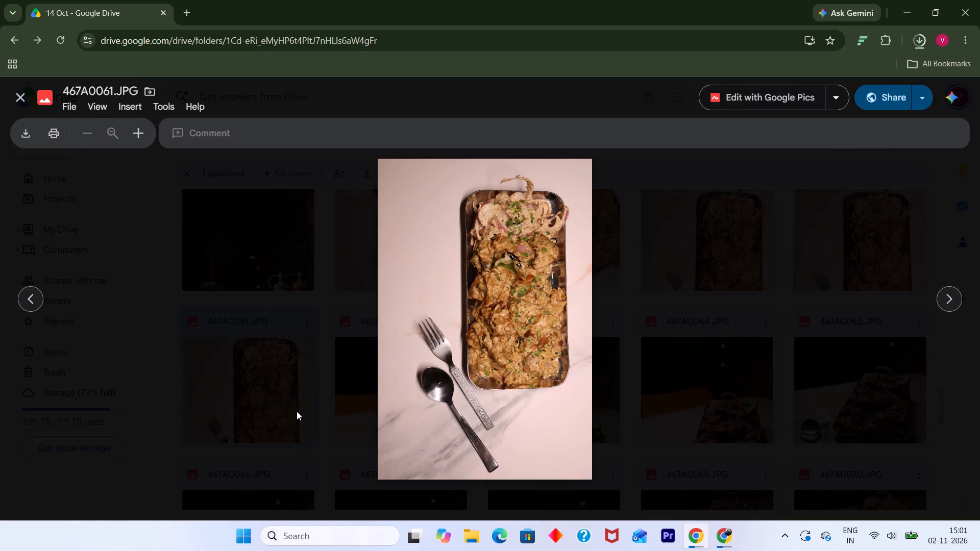
click(676, 440)
scroll(617, 434, down, 3)
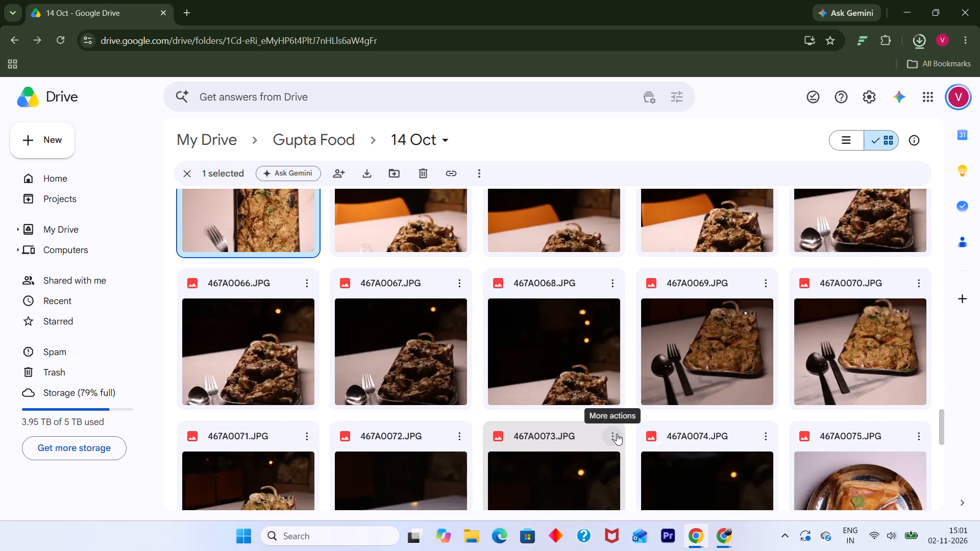
scroll(617, 434, down, 6)
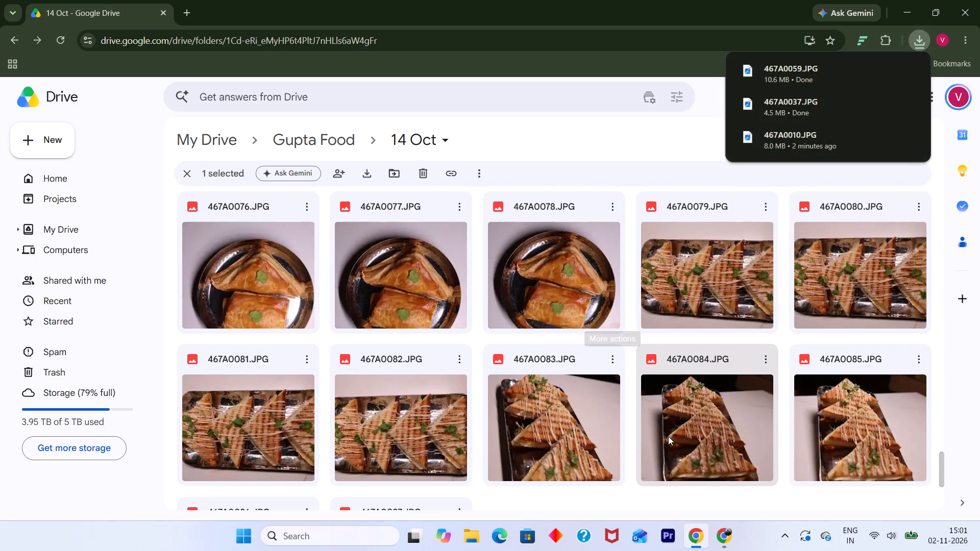
scroll(668, 436, down, 3)
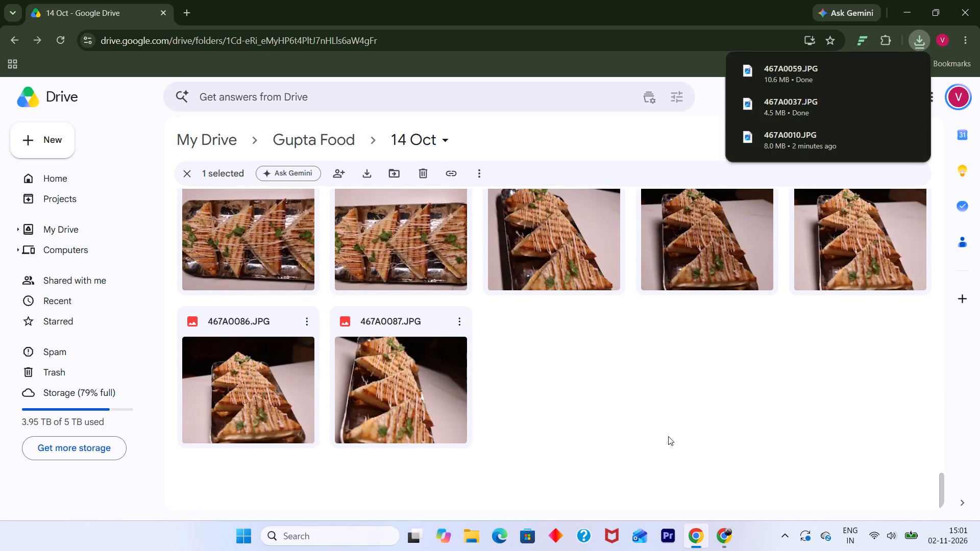
double_click(424, 413)
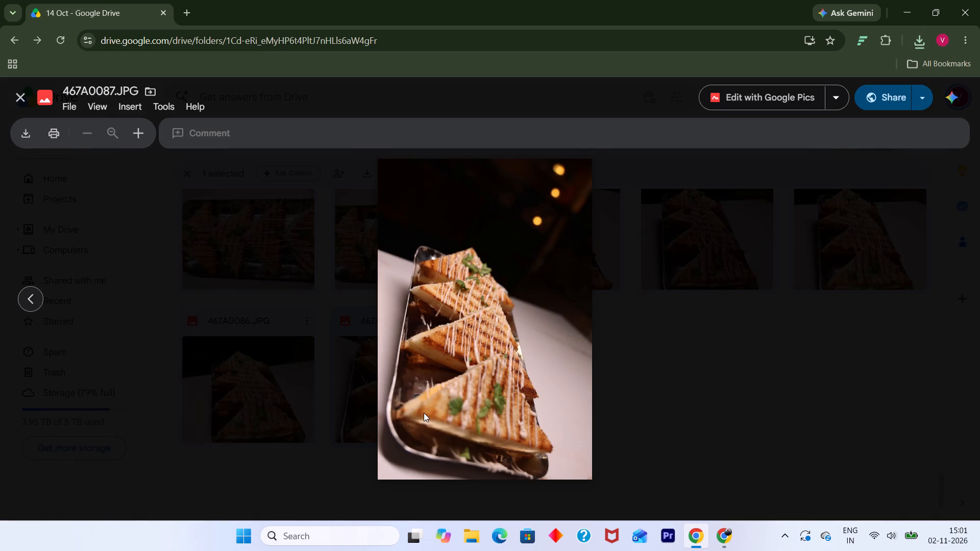
click(602, 413)
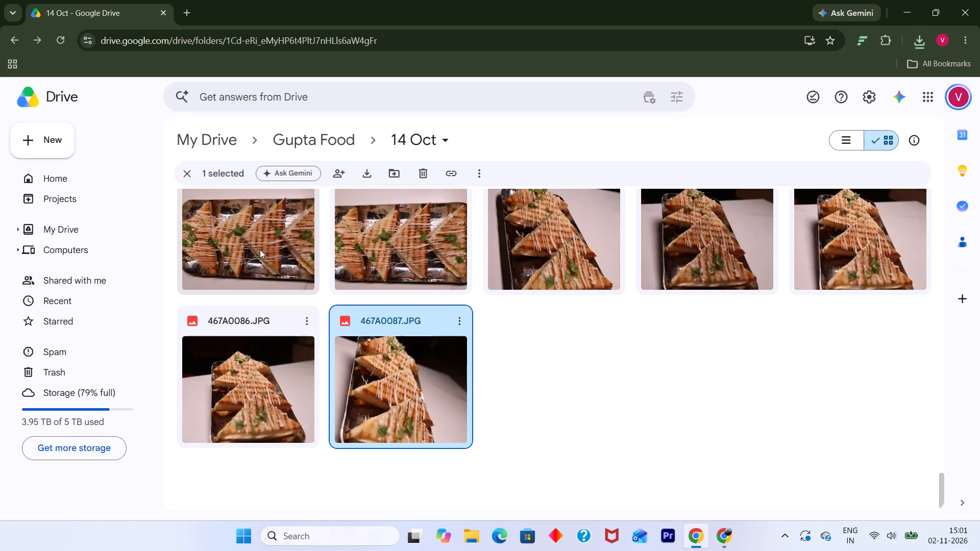
Download the grilled sandwich photo 467A0083.JPG and close its preview.
double_click(592, 249)
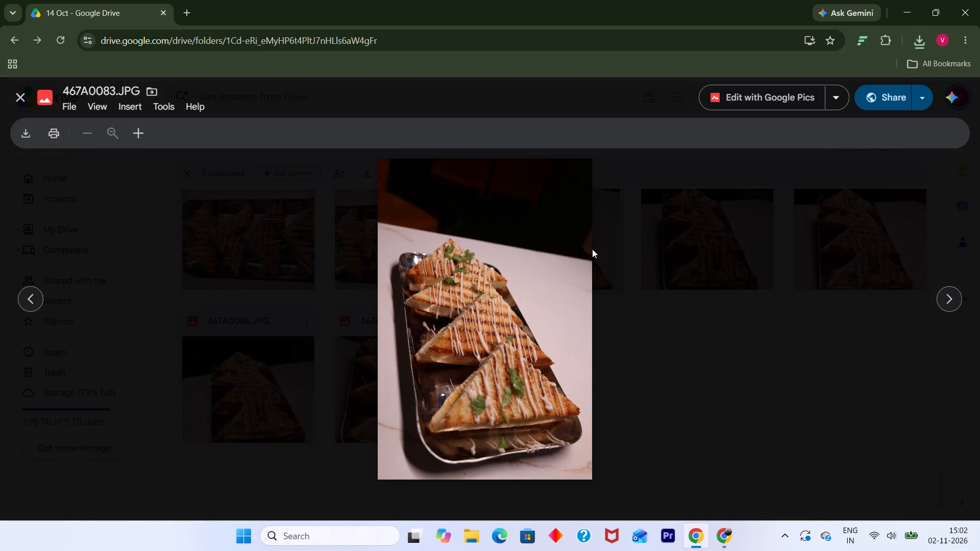
click(28, 137)
click(21, 98)
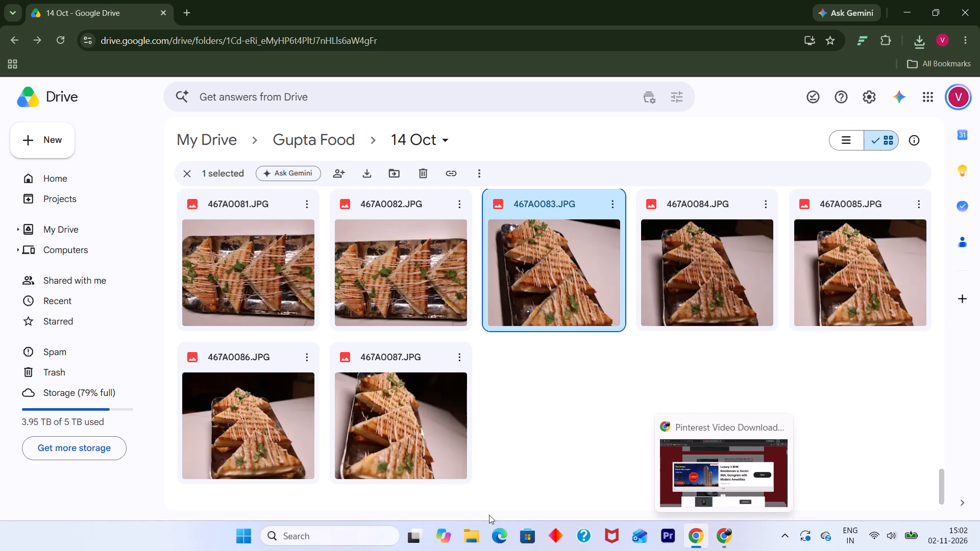
Switch to File Explorer and open the ceylonbakehousecochin video at the end of New Volume (D:).
click(470, 538)
scroll(65, 445, down, 2)
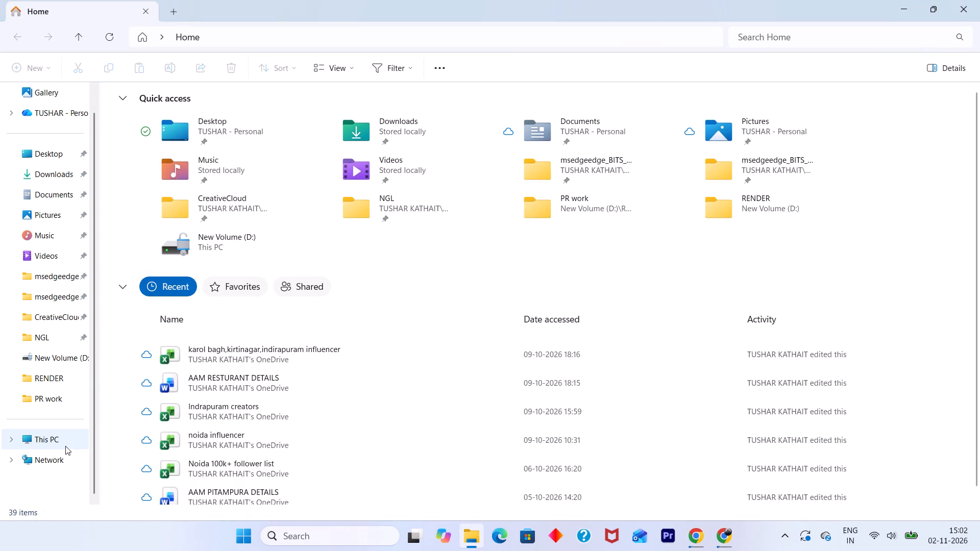
click(42, 439)
click(26, 446)
double_click(341, 113)
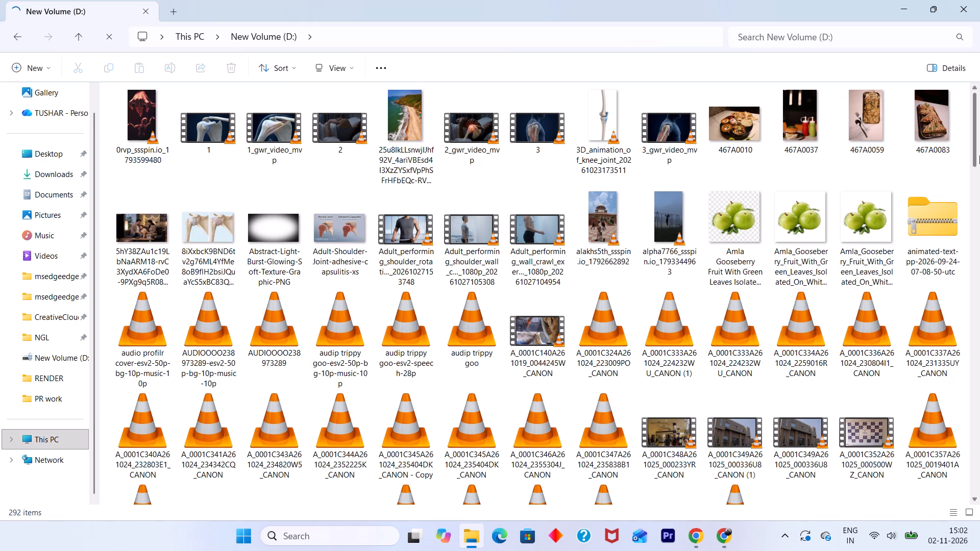
drag(975, 149, 979, 442)
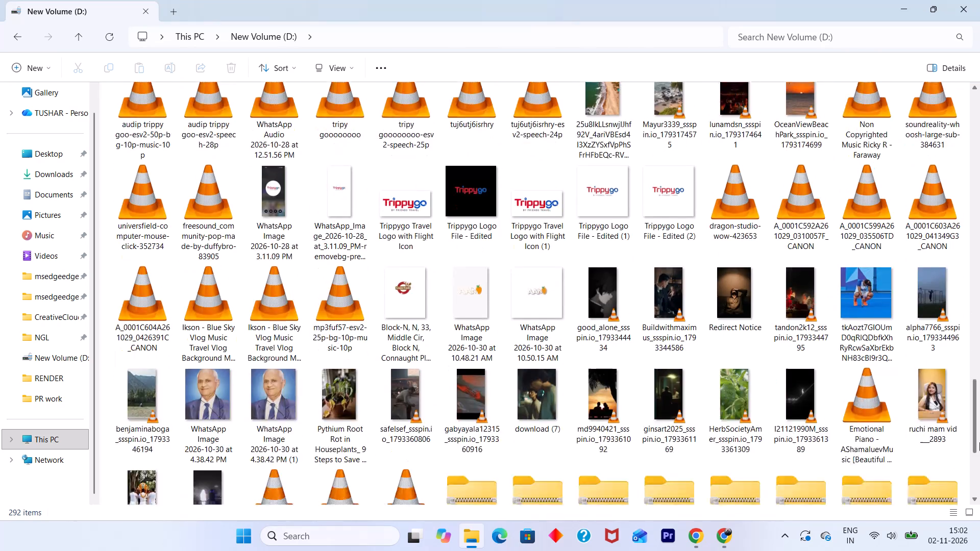
drag(979, 442, 879, 479)
scroll(552, 415, down, 6)
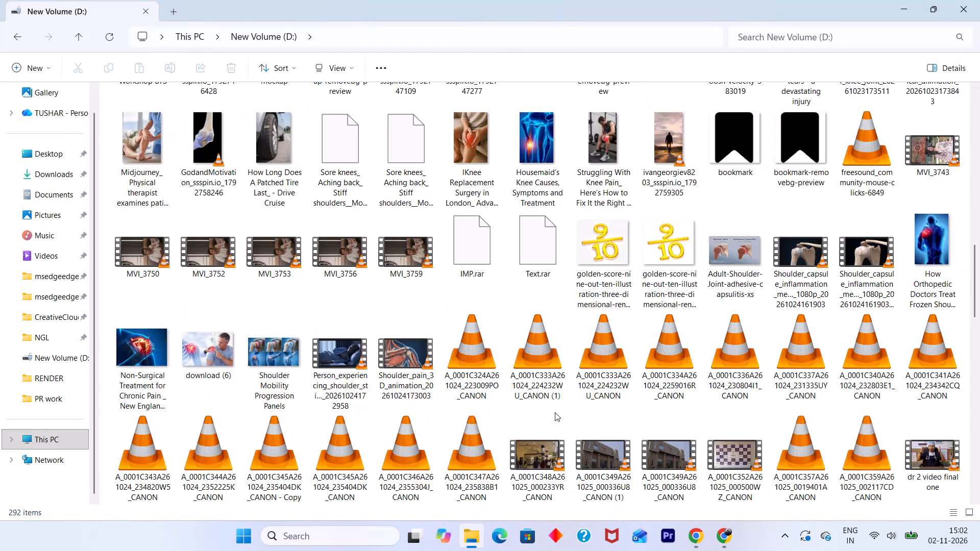
scroll(555, 412, down, 19)
double_click(486, 439)
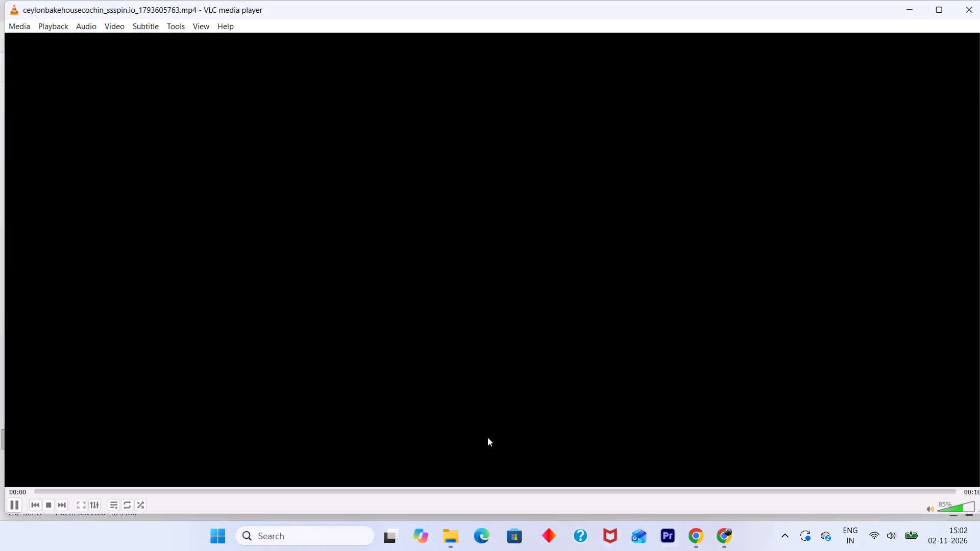
Review the reference video and pause it full-screen on the "Why choose? Have them all!" frame with every dish in colour.
drag(494, 492, 560, 494)
key(space)
key(space)
click(680, 489)
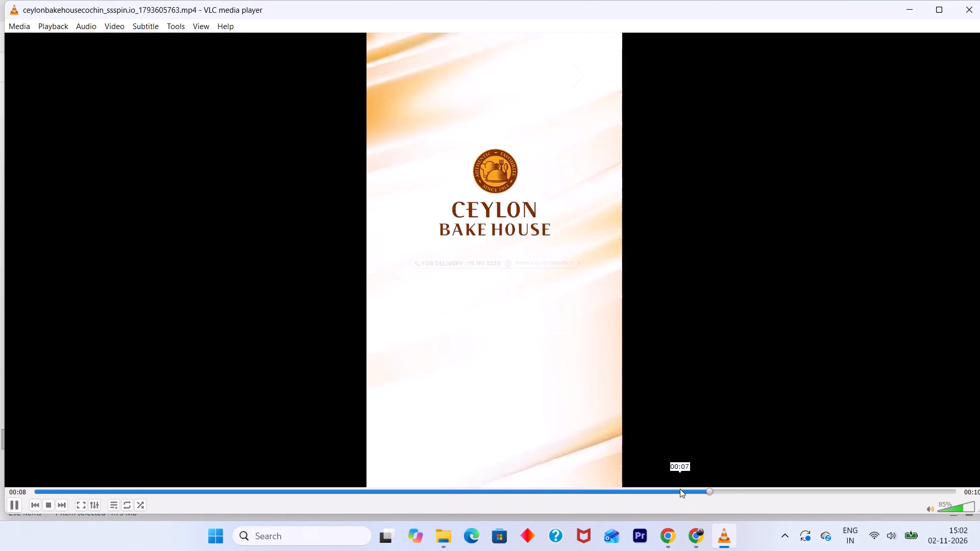
drag(680, 489, 479, 490)
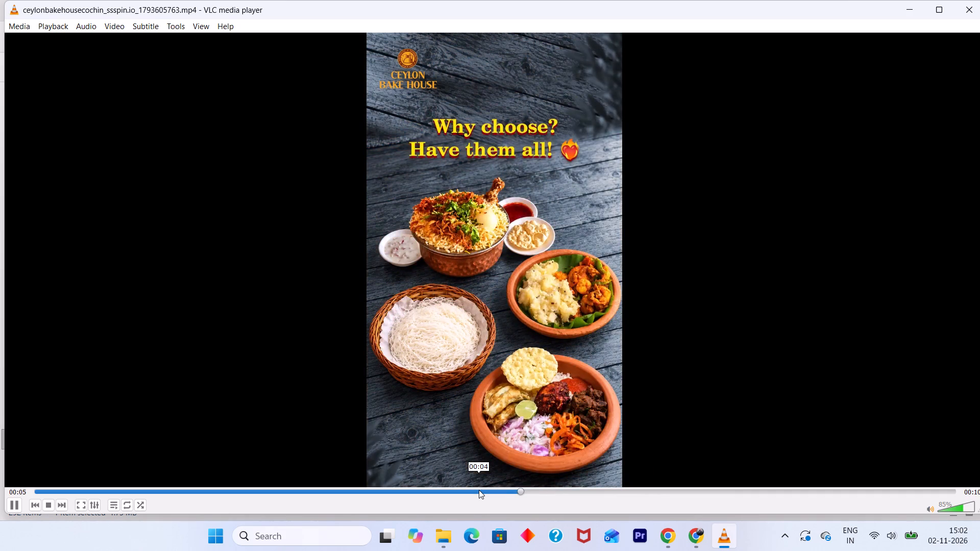
drag(479, 490, 201, 490)
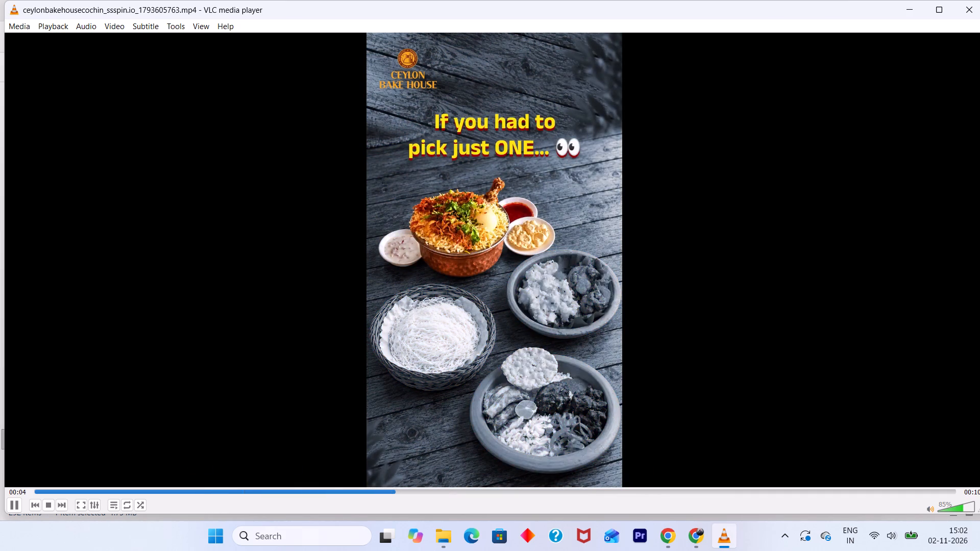
key(space)
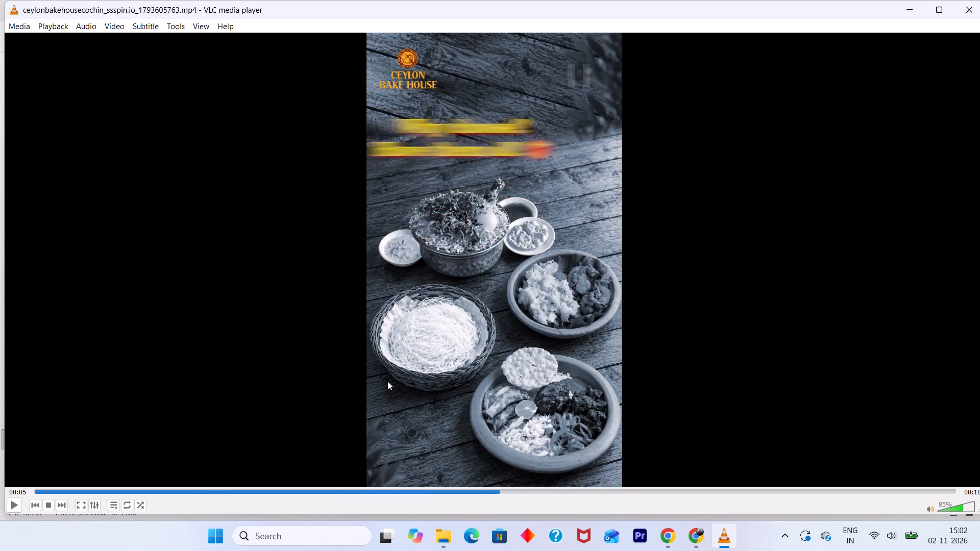
double_click(387, 381)
key(space)
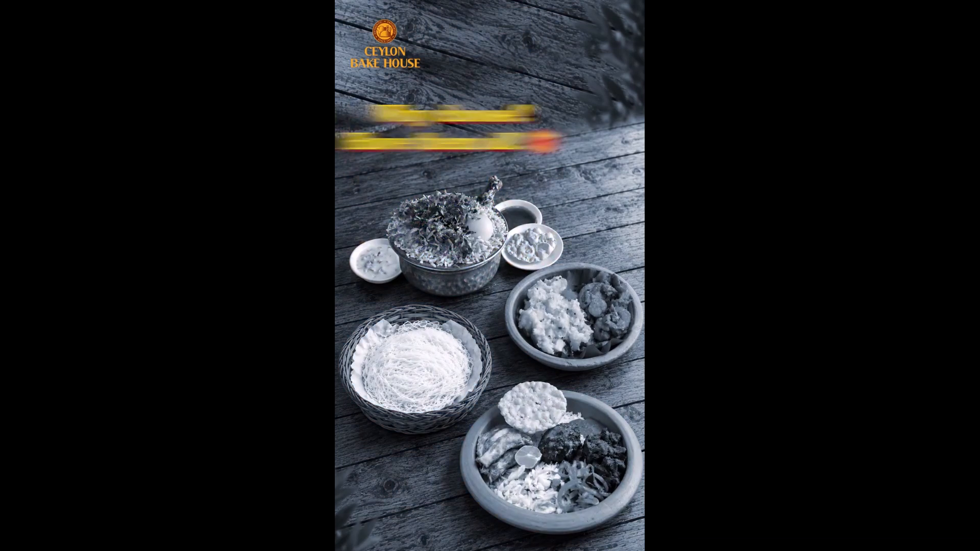
key(space)
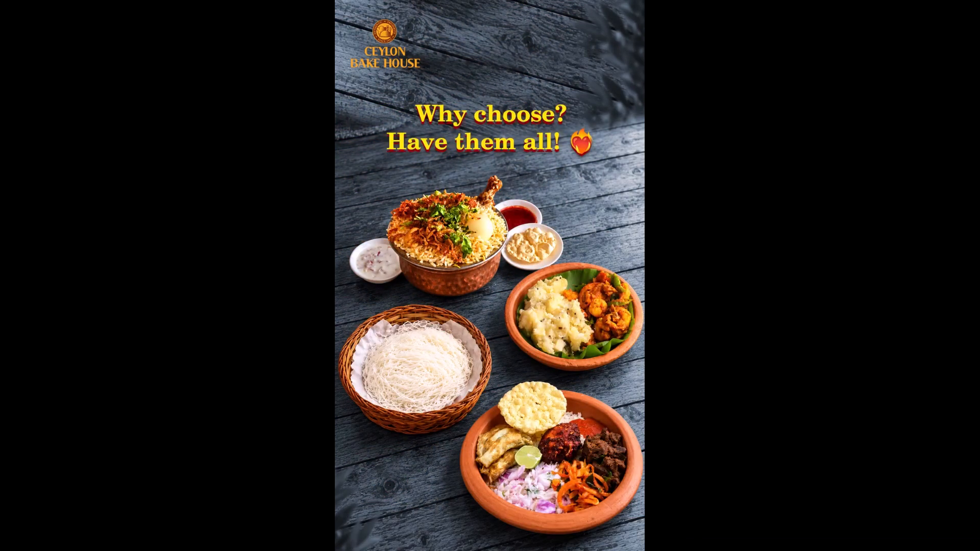
Capture a screenshot of the dishes below the headline text, then leave full screen and close the video.
key(shift+super+s)
drag(330, 155, 663, 517)
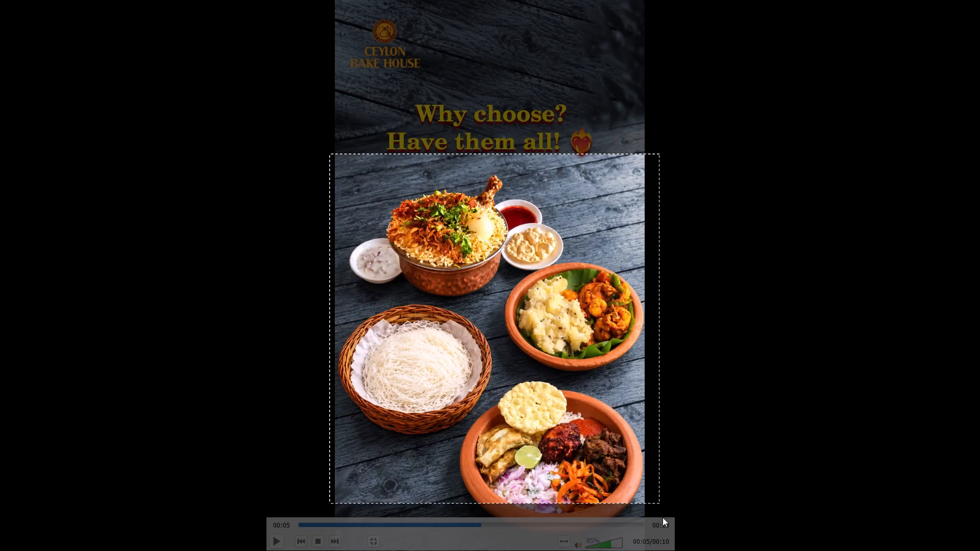
drag(663, 517, 669, 518)
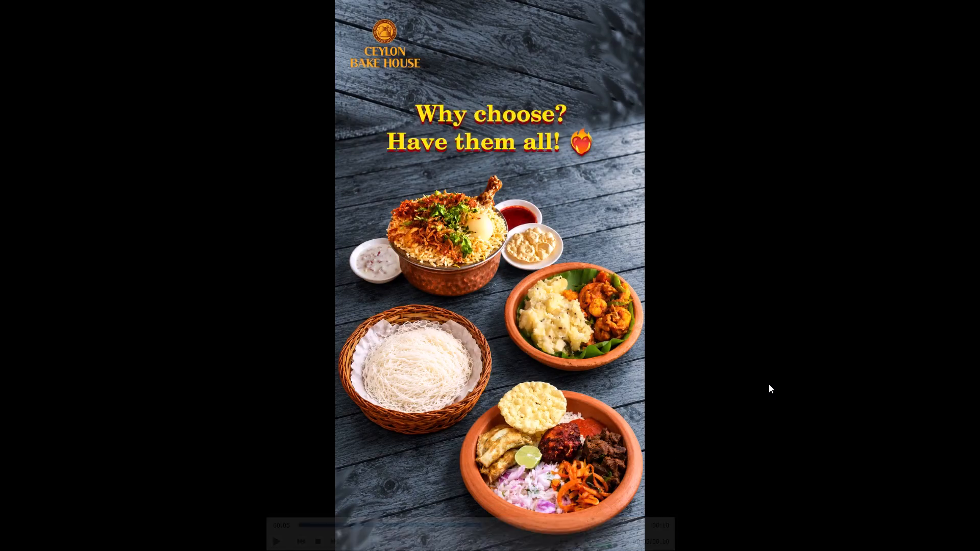
click(729, 393)
click(729, 393)
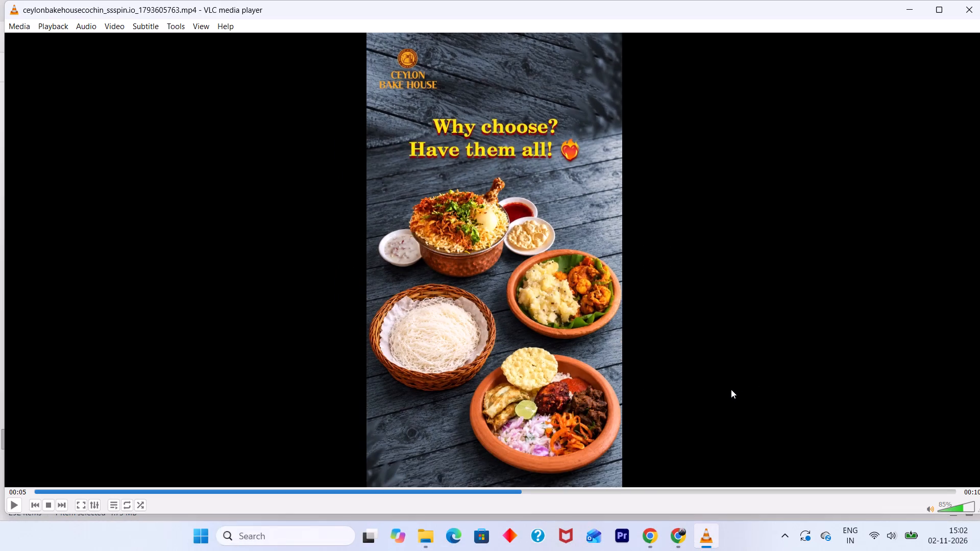
click(975, 14)
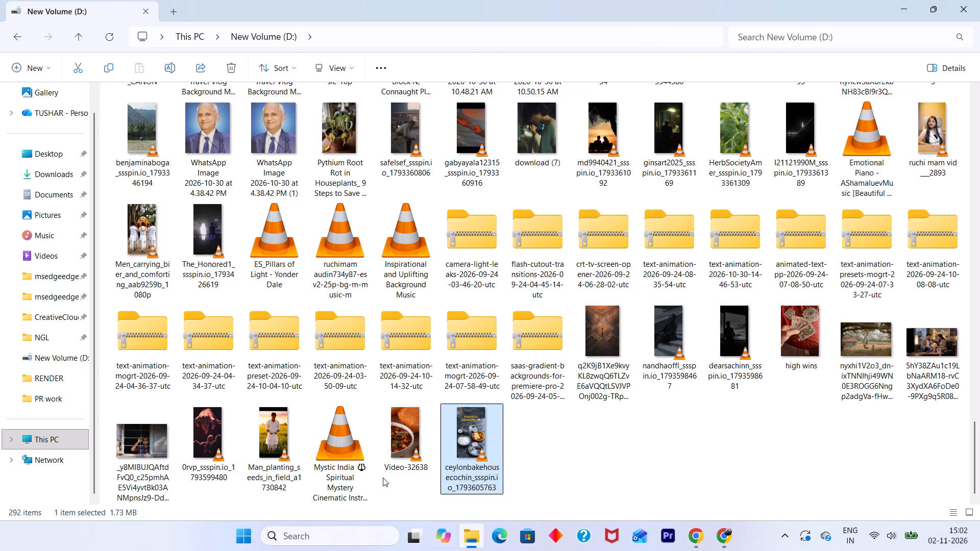
Copy the newest screenshot, showing the dishes, from the Screenshots folder in Pictures.
click(53, 215)
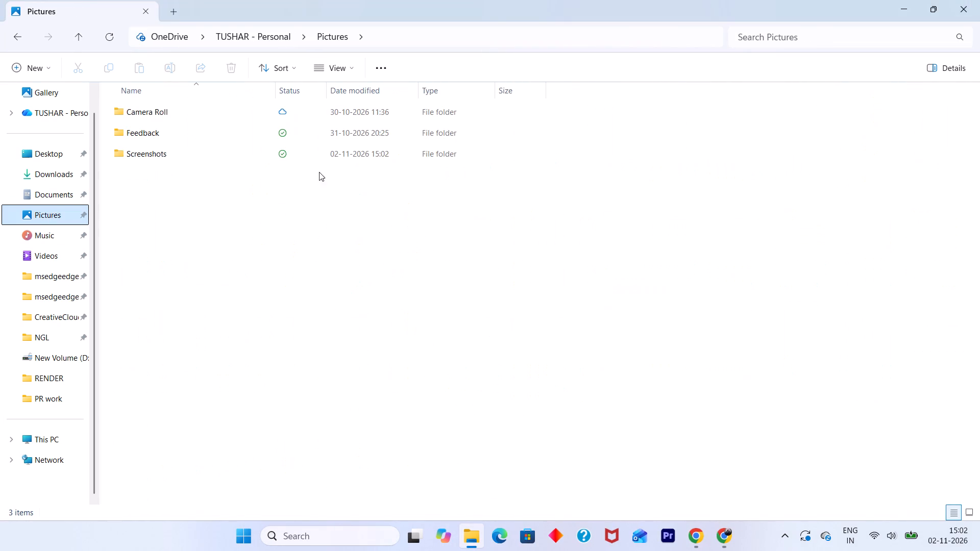
double_click(208, 155)
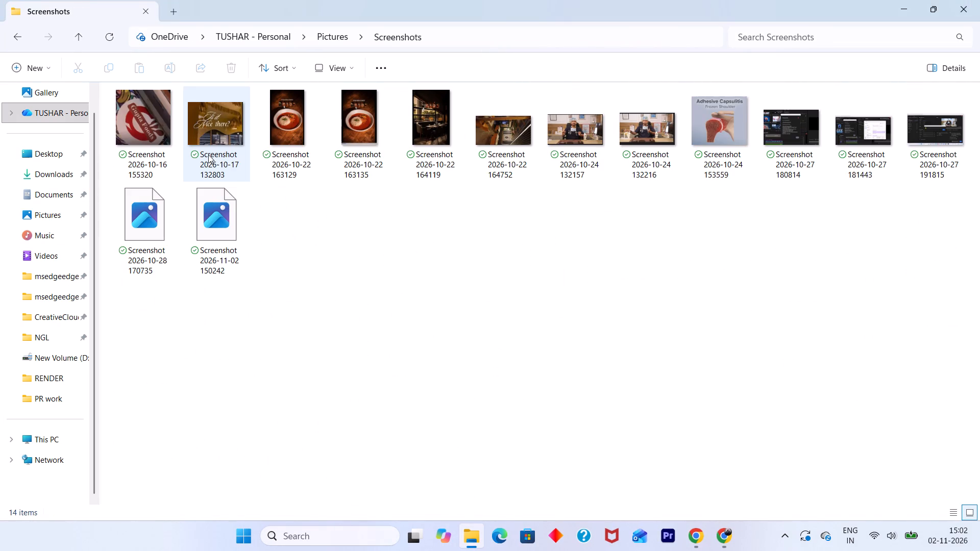
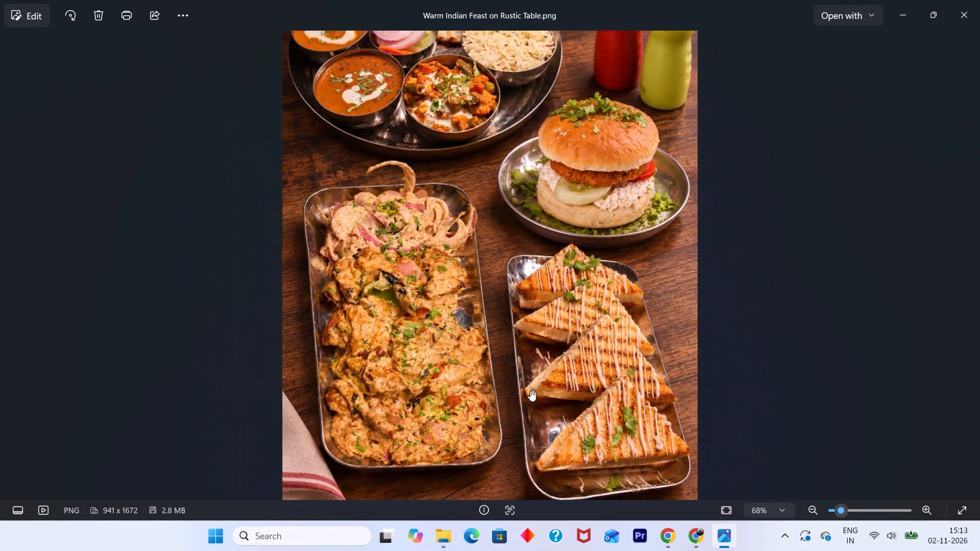
scroll(530, 390, down, 4)
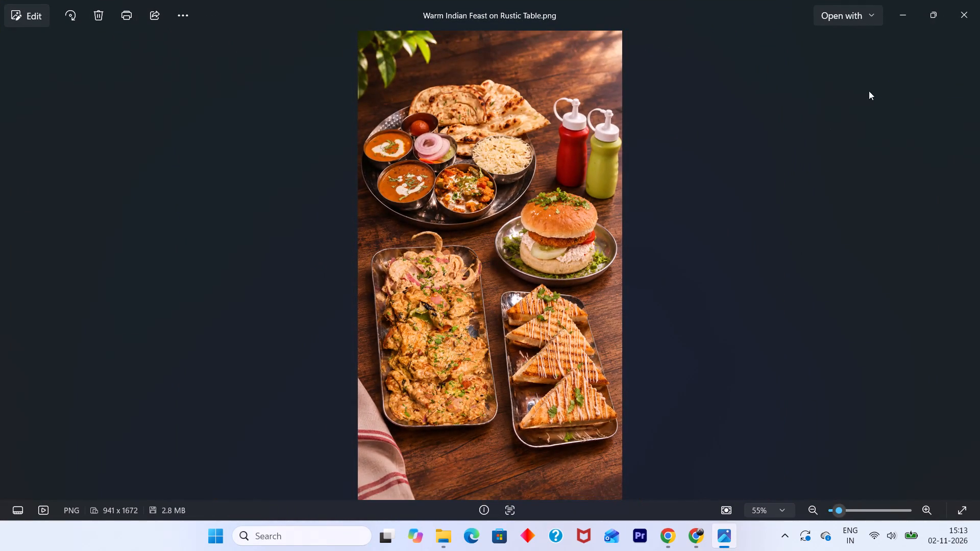
click(979, 0)
Switch to Adobe Premiere and create a project named "gupta vid 01" in D:\RENDER\PR work, skipping the initial media import.
click(670, 540)
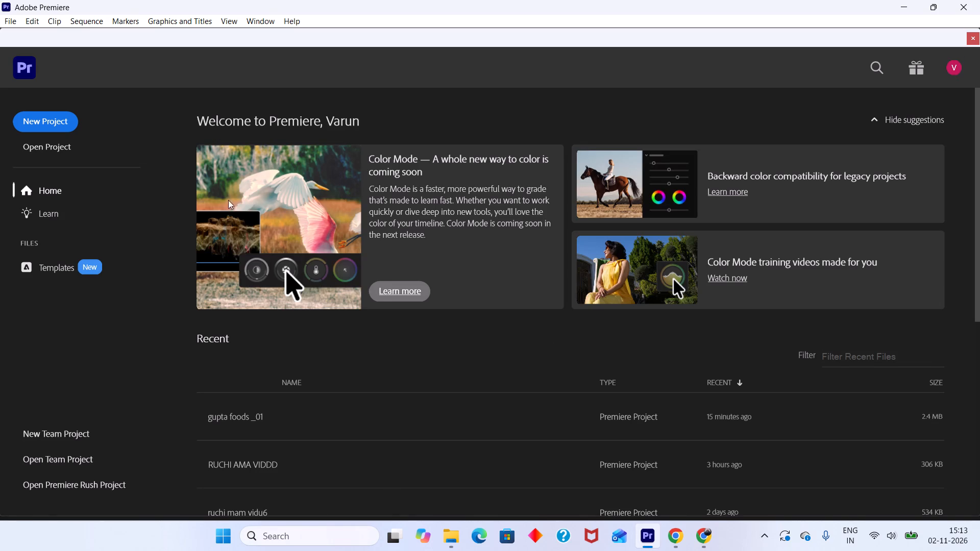
click(55, 123)
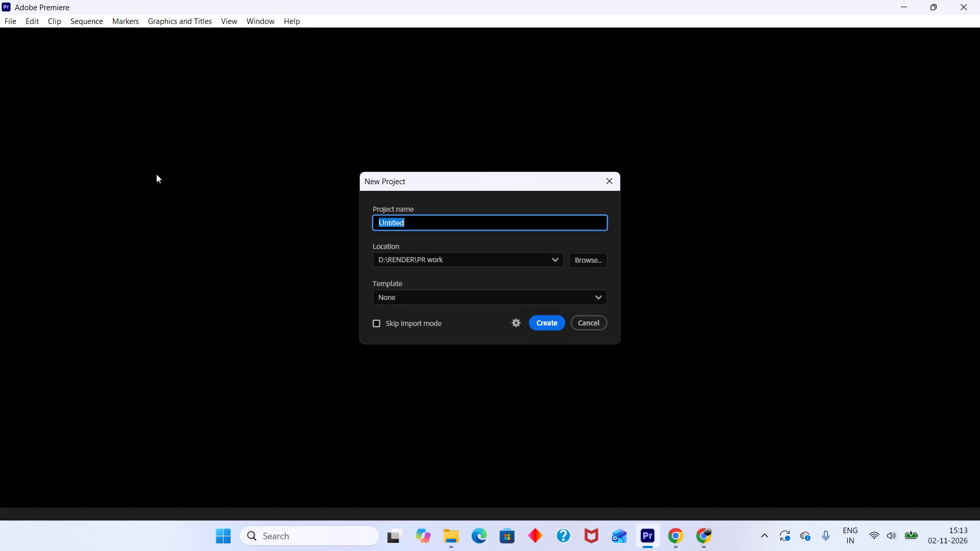
scroll(453, 264, left, 1)
key(g)
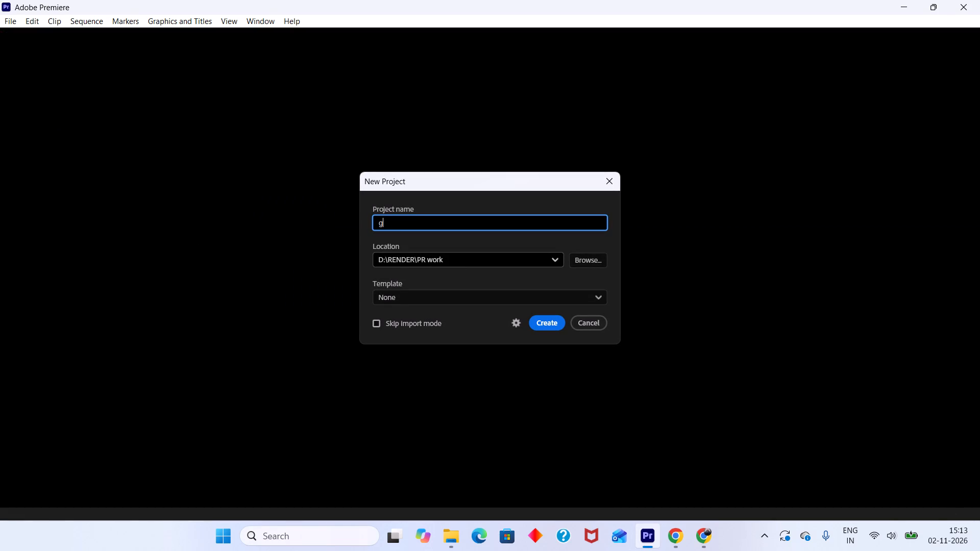
text(upta v)
text(id)
key(space)
key(Return)
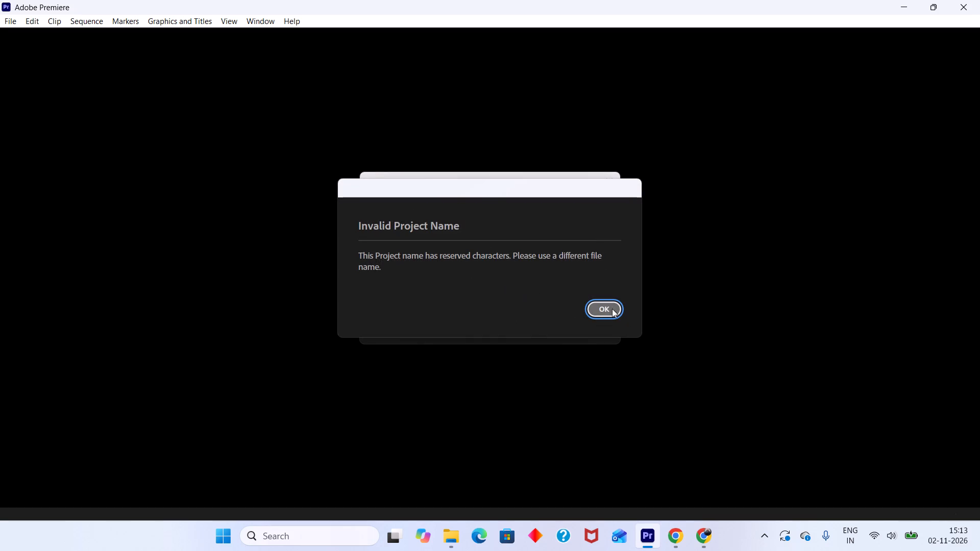
click(612, 309)
click(436, 232)
click(427, 222)
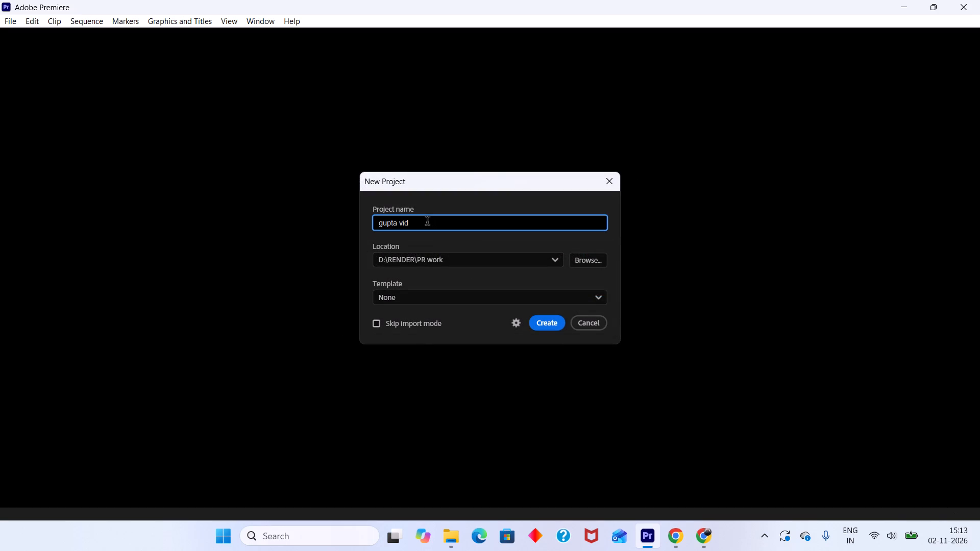
text(01)
key(Return)
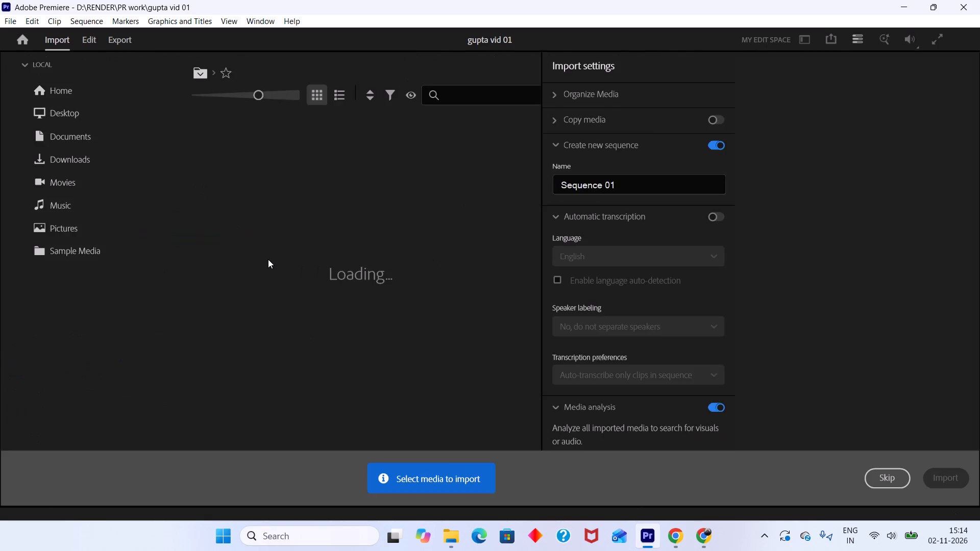
click(874, 480)
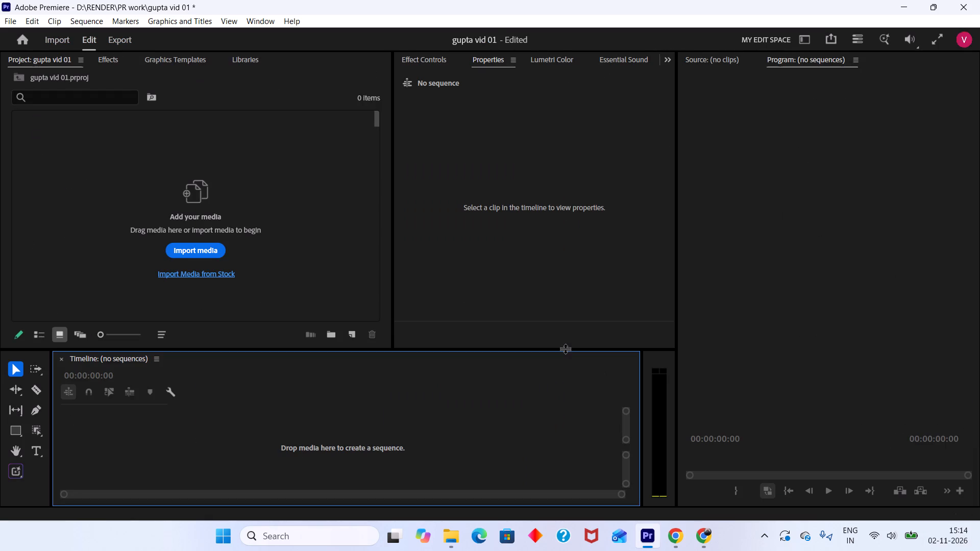
Import the image "Warm Indian Feast on Rustic Table" from New Volume (D:) into the project.
click(201, 252)
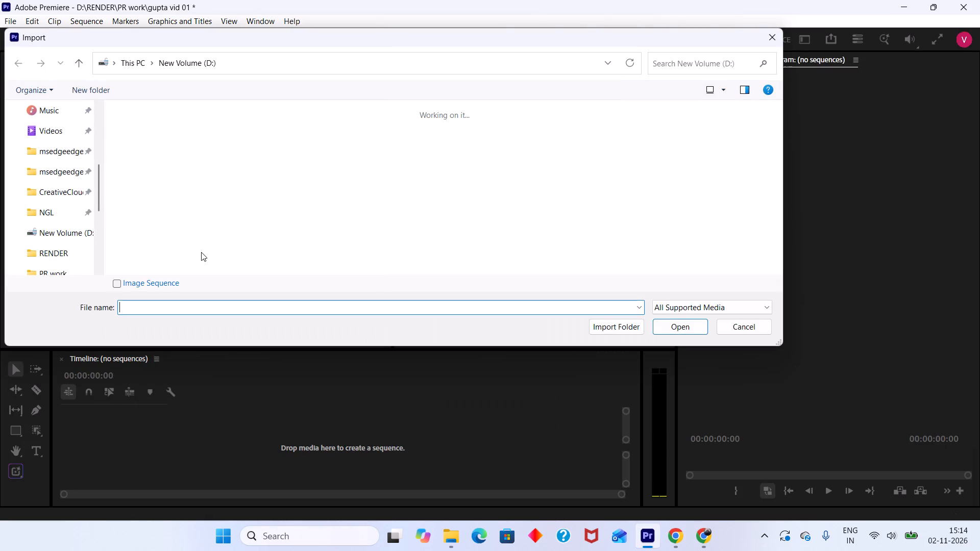
scroll(50, 241, up, 4)
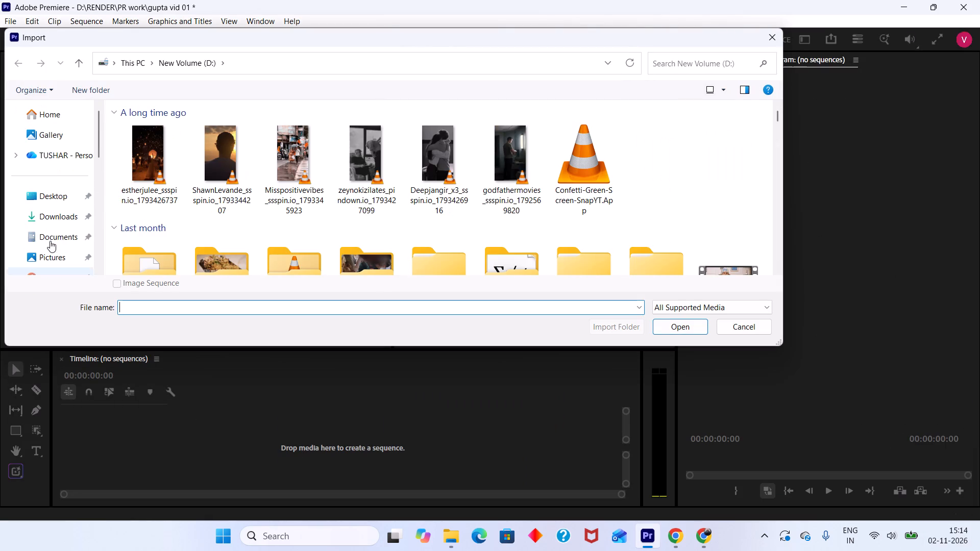
click(50, 221)
scroll(46, 238, down, 4)
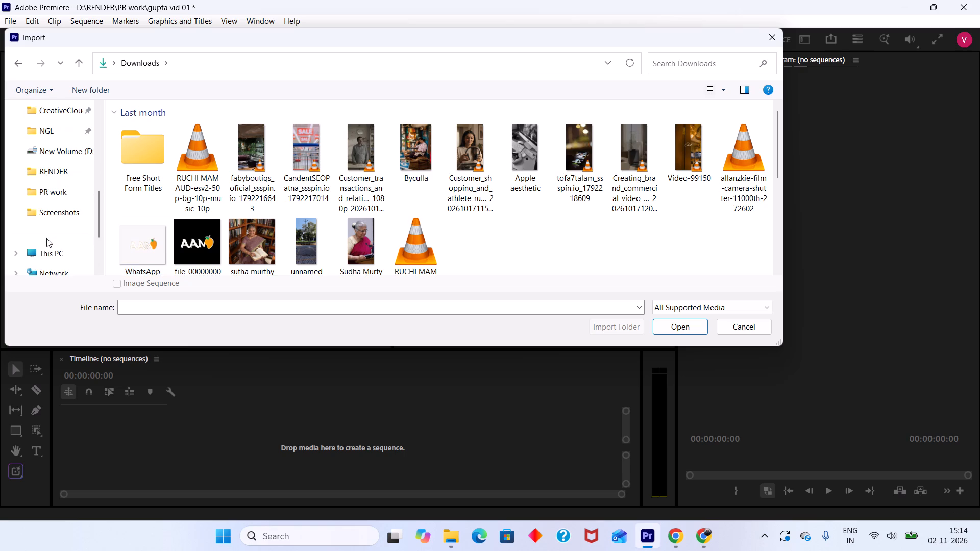
click(53, 256)
double_click(376, 144)
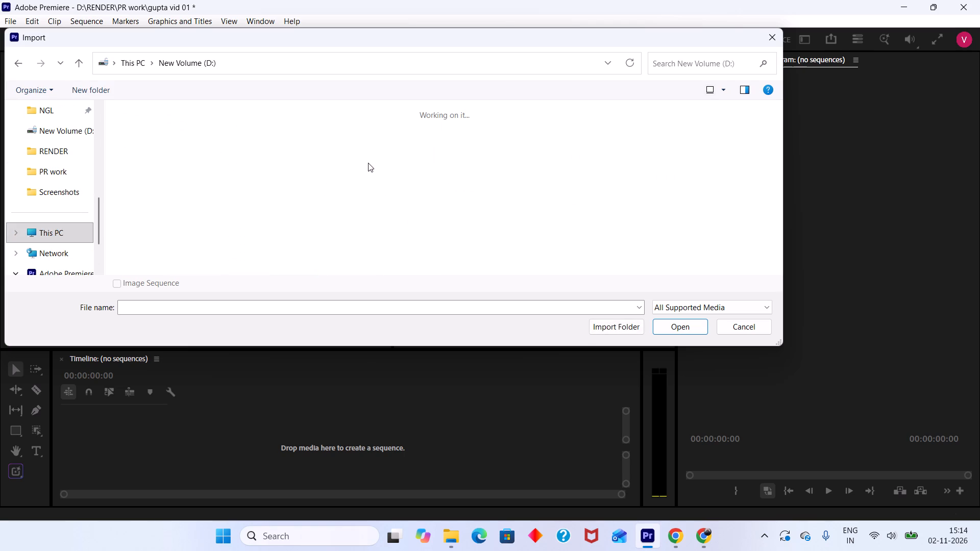
scroll(371, 203, down, 1)
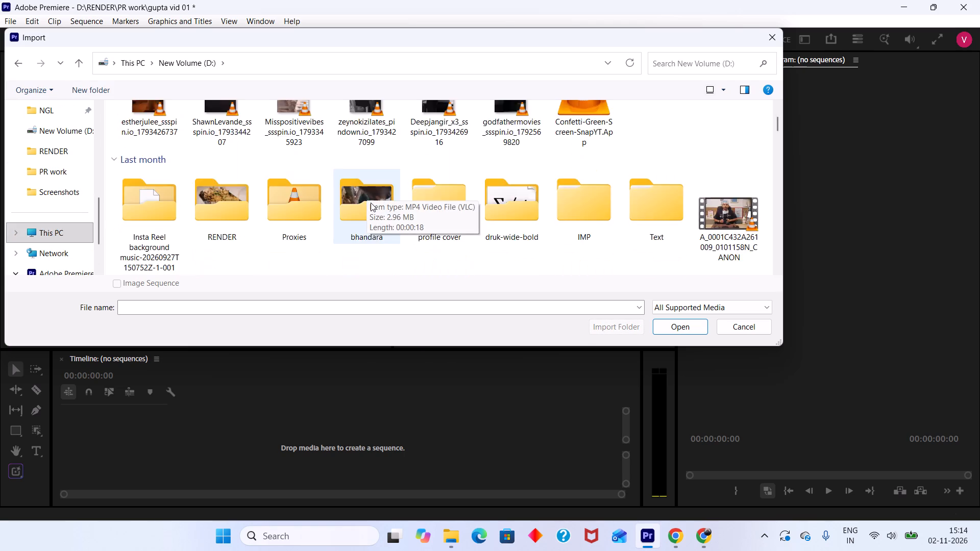
scroll(371, 203, down, 1)
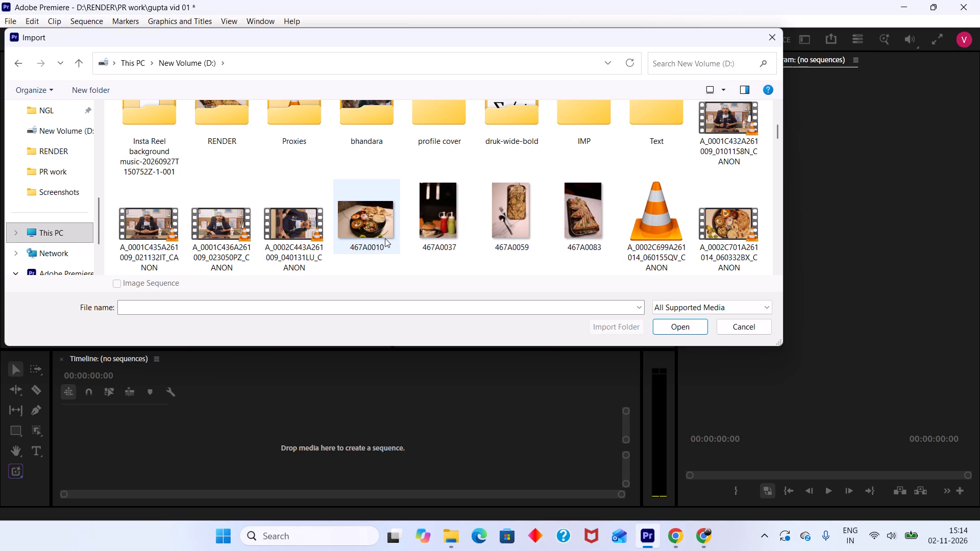
scroll(367, 247, down, 9)
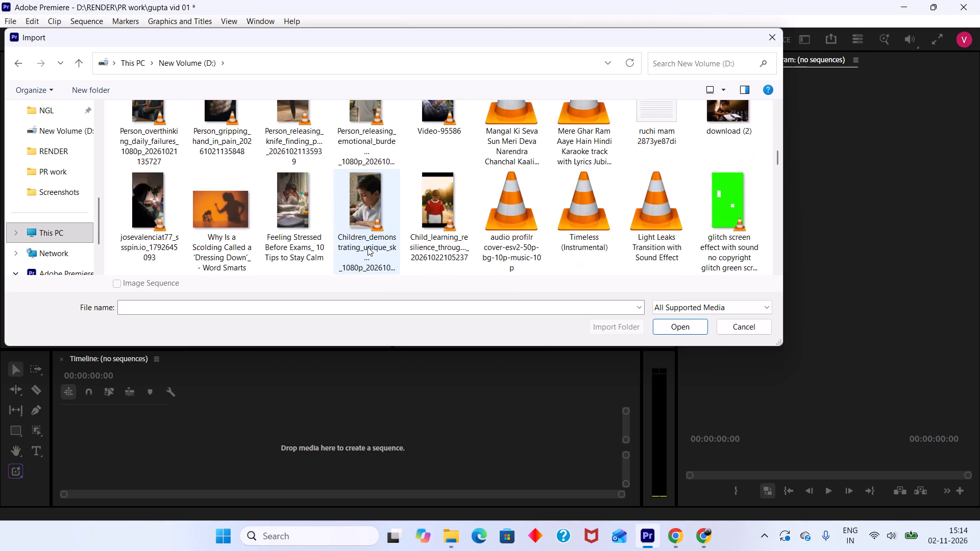
scroll(367, 247, down, 20)
scroll(367, 247, down, 14)
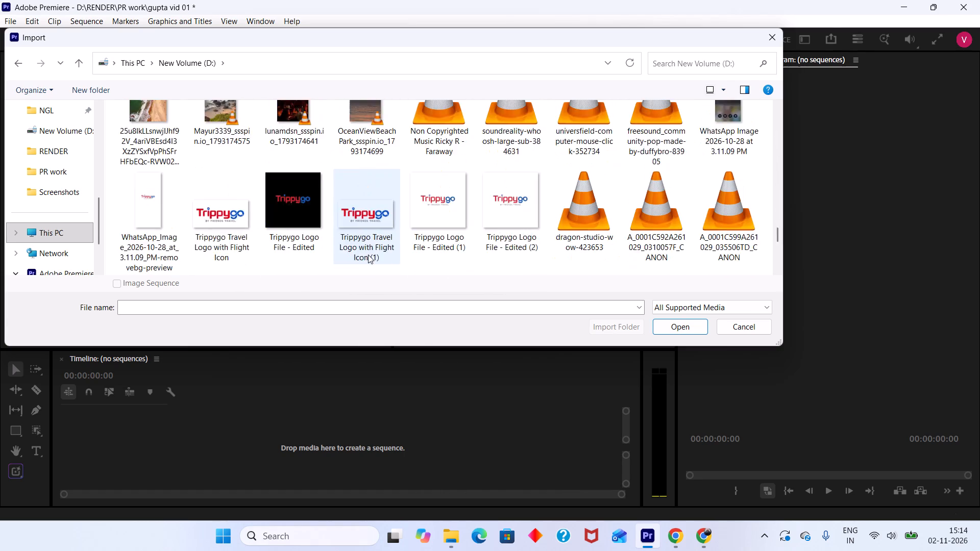
scroll(368, 255, down, 17)
scroll(245, 286, down, 5)
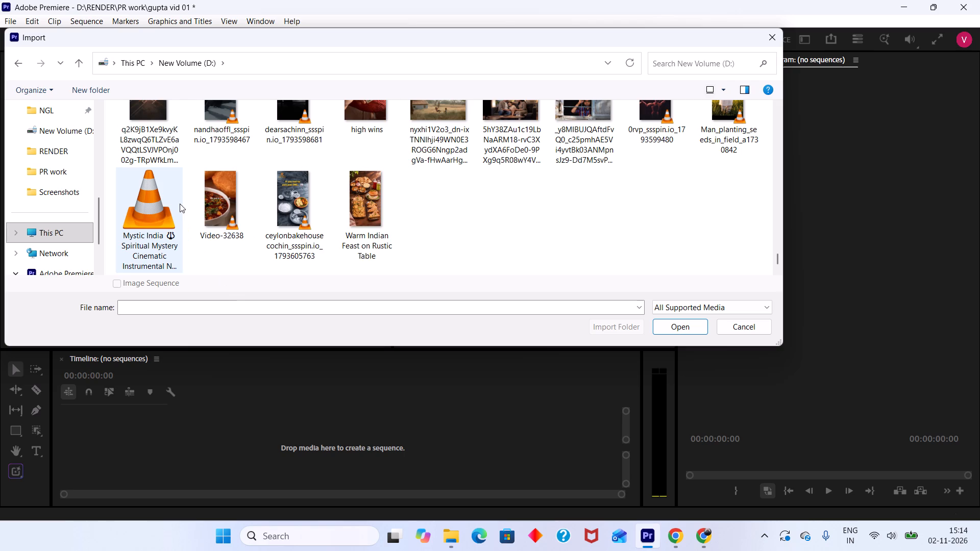
click(361, 221)
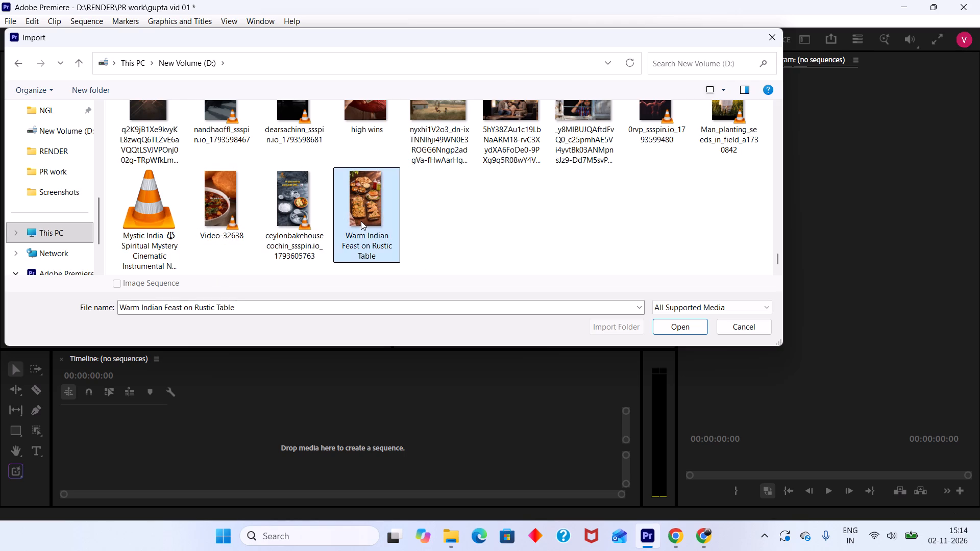
click(692, 327)
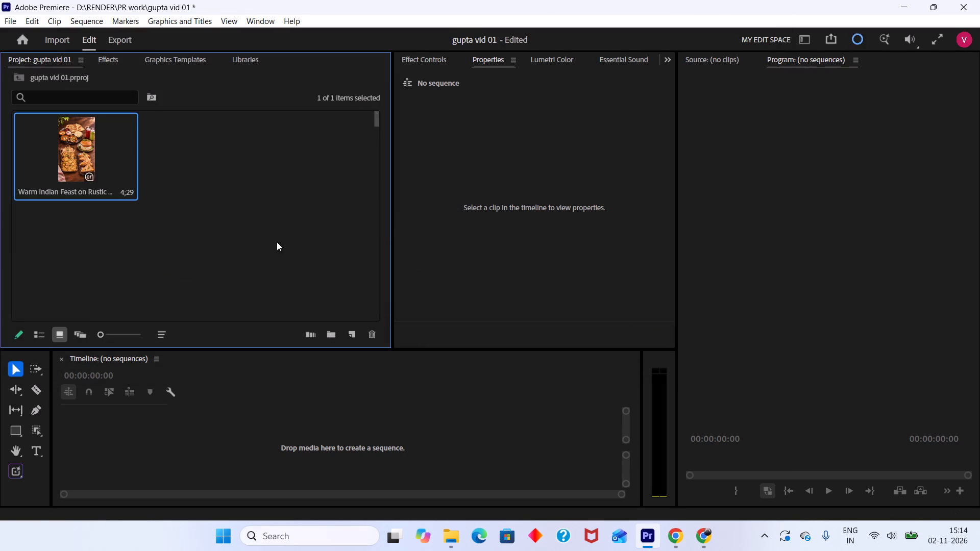
double_click(292, 245)
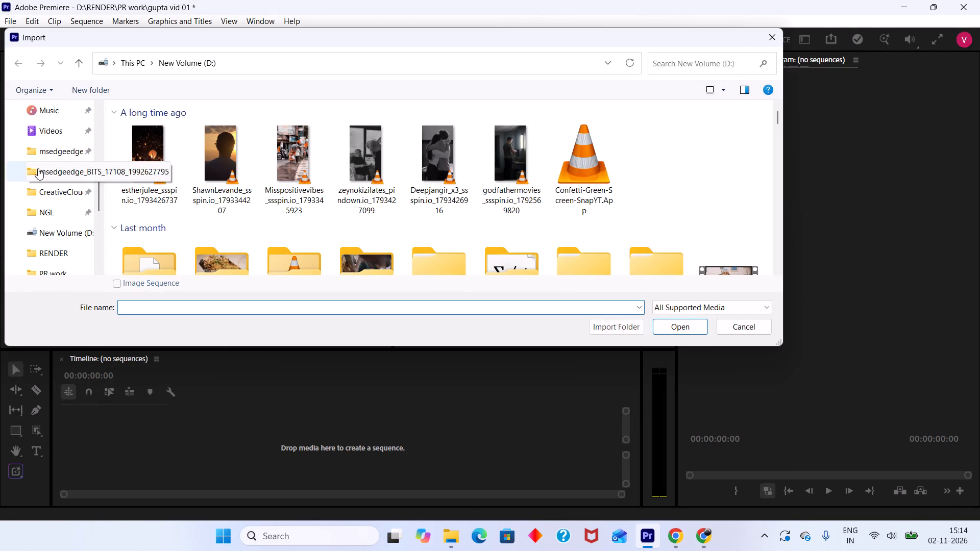
scroll(53, 191, up, 3)
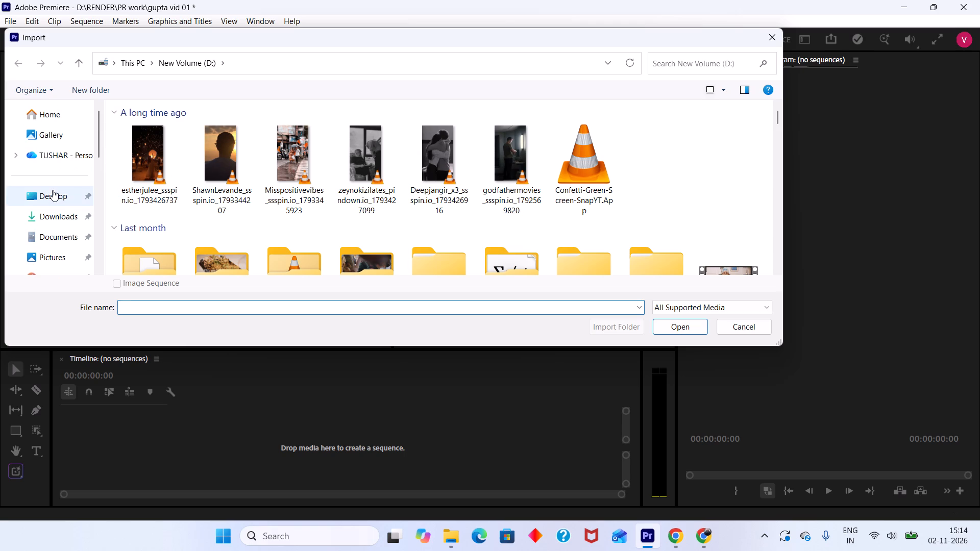
click(57, 205)
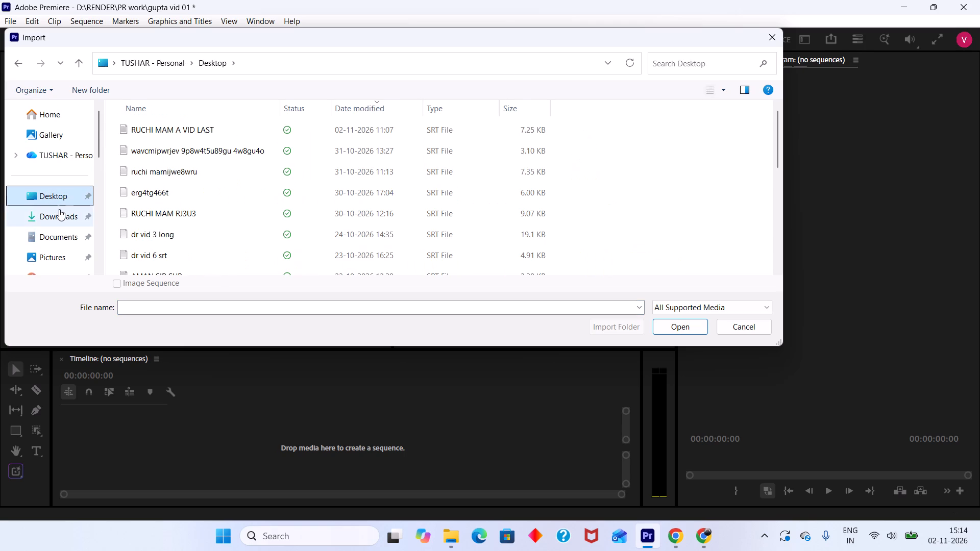
scroll(60, 209, down, 4)
click(66, 251)
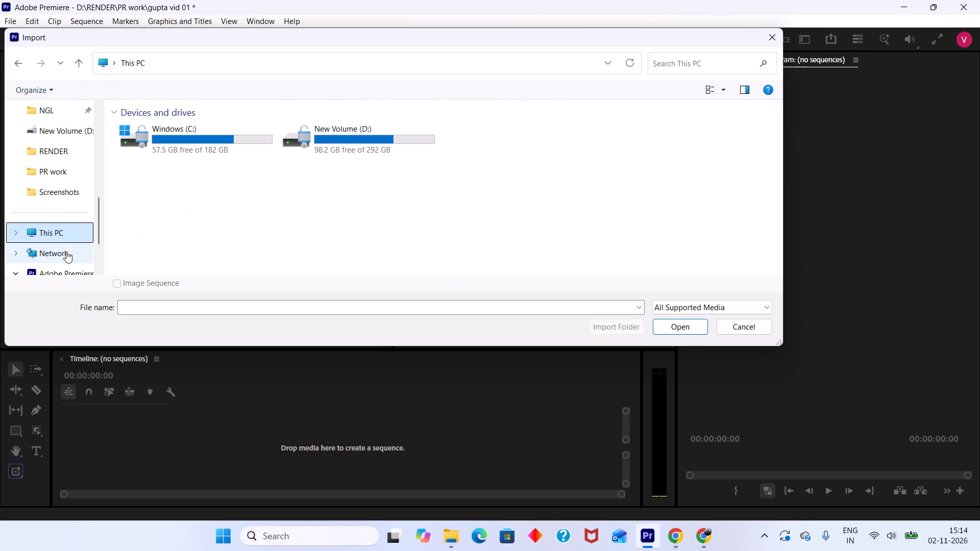
double_click(357, 148)
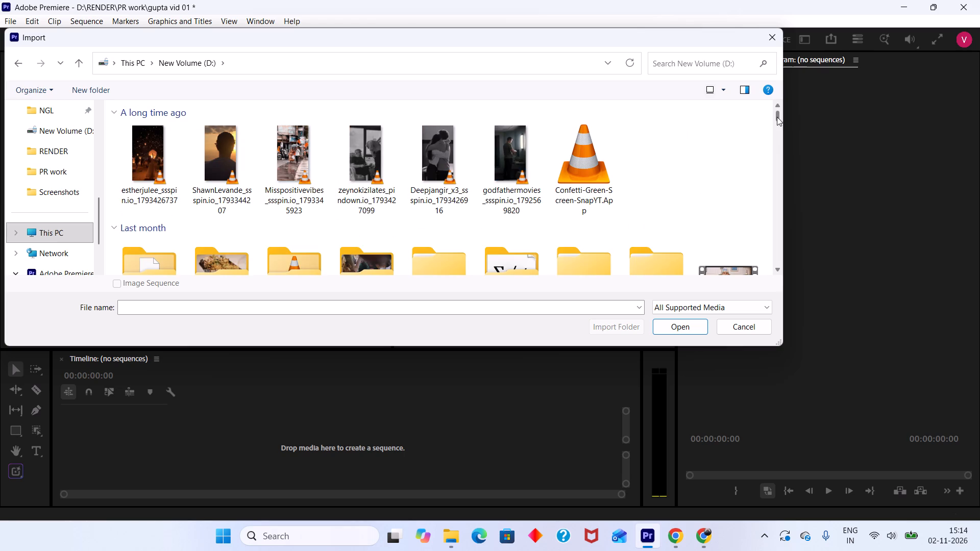
drag(778, 118, 781, 270)
click(313, 211)
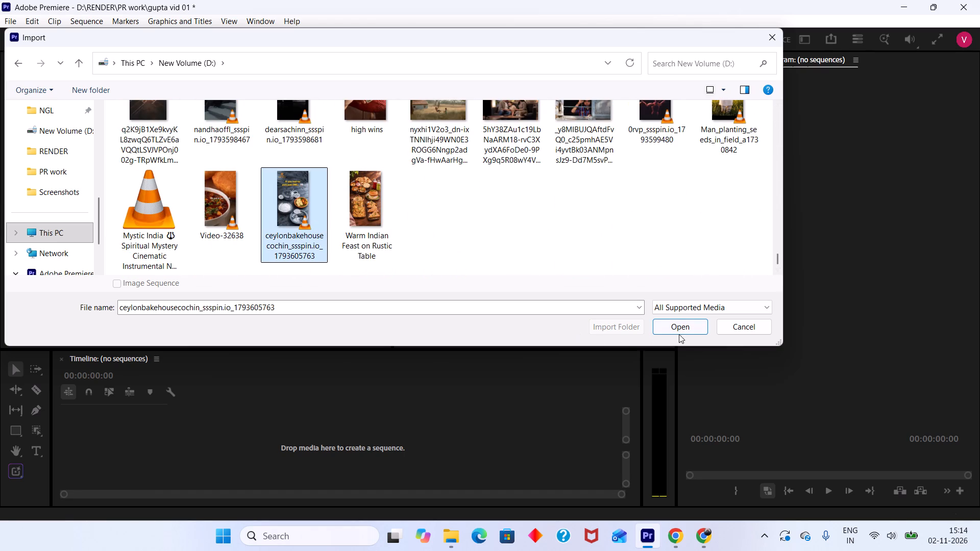
click(677, 322)
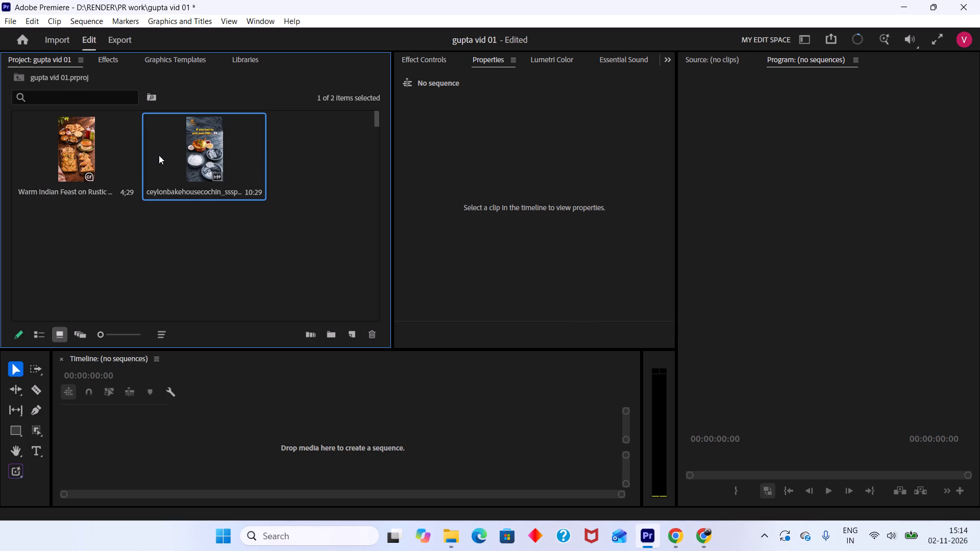
Open the ceylonbakehousecochin reference video in the Source monitor.
double_click(208, 167)
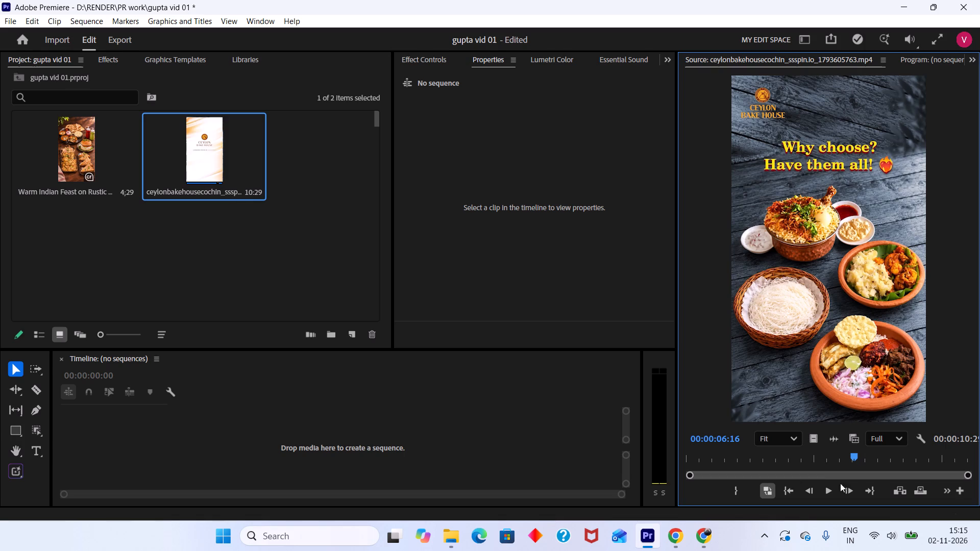
Play the ceylonbakehousecochin reference video from its beginning in the Source monitor.
drag(809, 457, 653, 477)
key(space)
key(space)
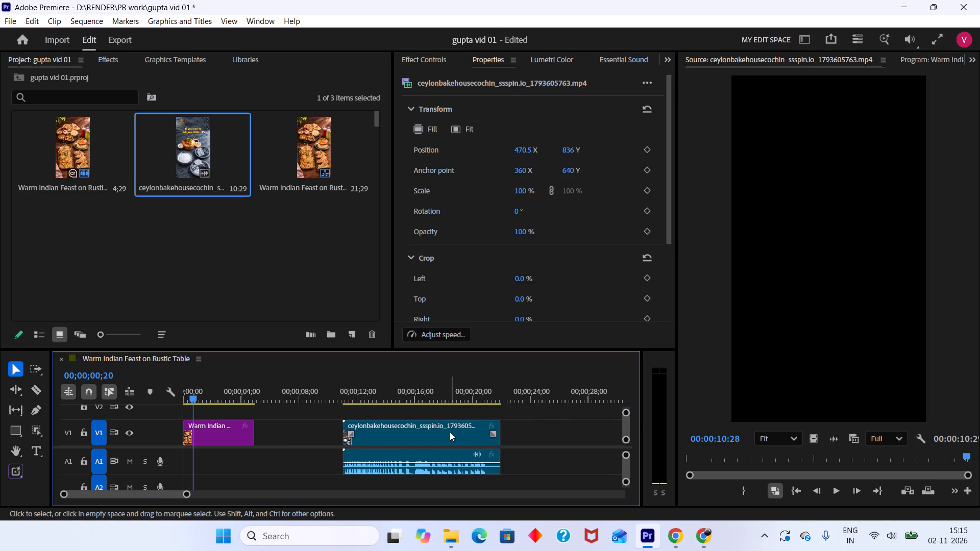
Scale the reference clip in the sequence to 131% so it fills the vertical frame.
key(space)
drag(361, 383, 371, 386)
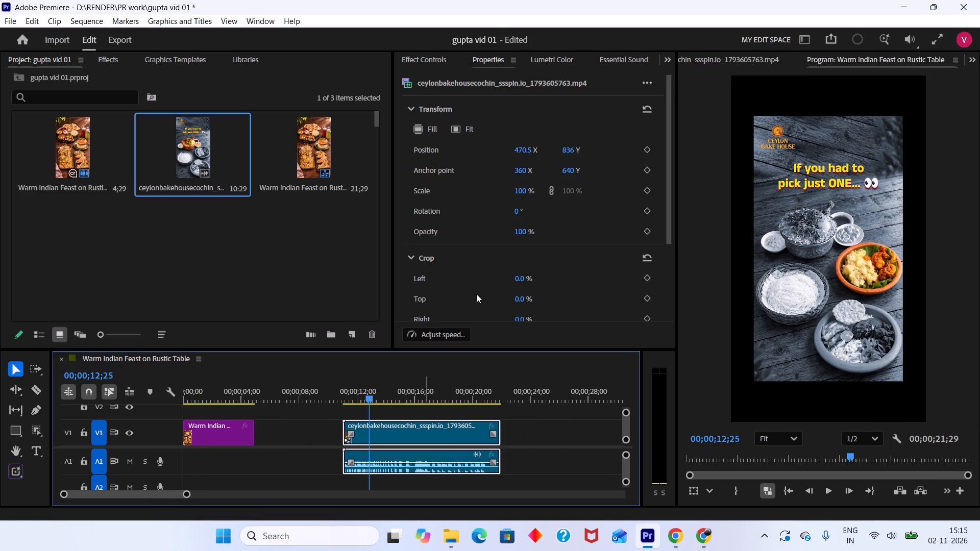
drag(518, 193, 536, 190)
Play the scaled reference clip in the sequence and scrub back to its opening.
key(space)
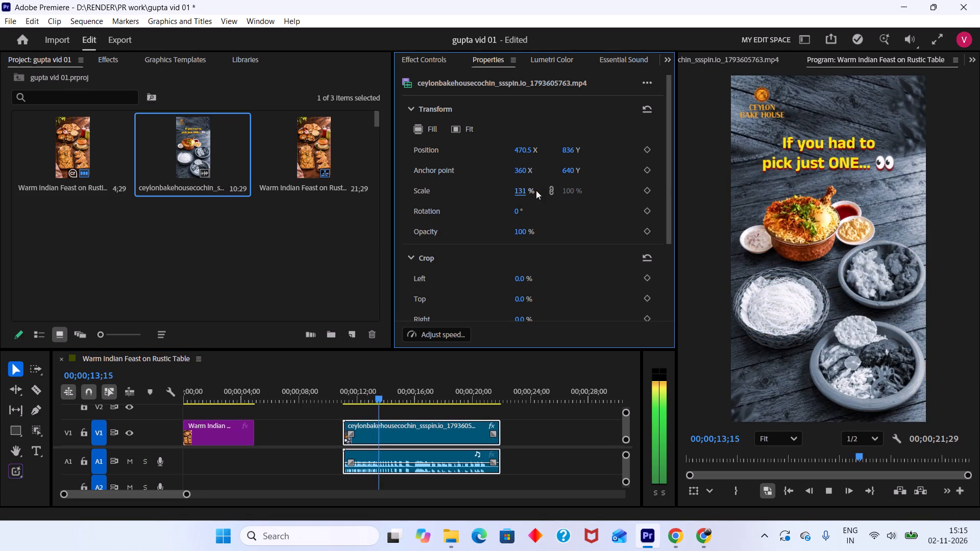
key(space)
drag(397, 398, 364, 394)
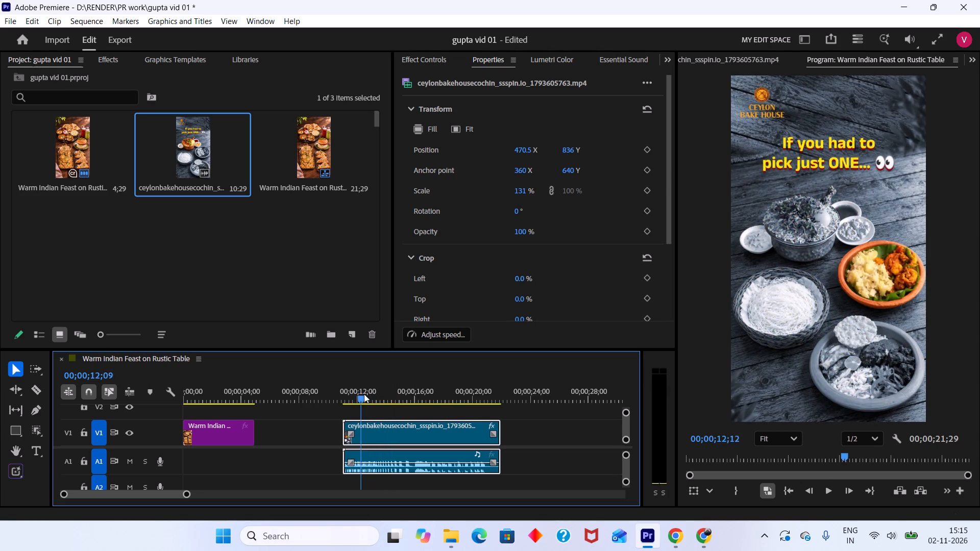
drag(364, 394, 350, 388)
Lower the system sound volume to about one third.
click(897, 542)
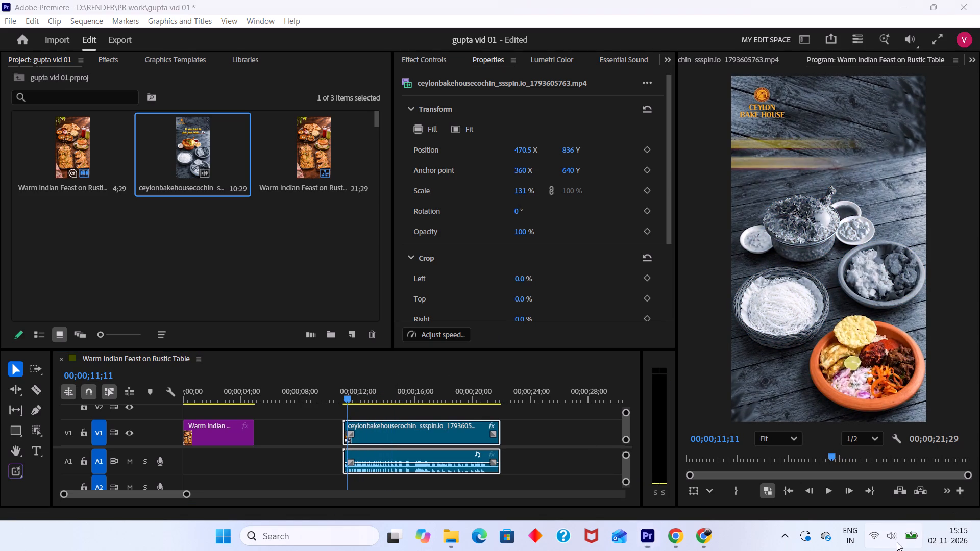
drag(861, 460, 830, 457)
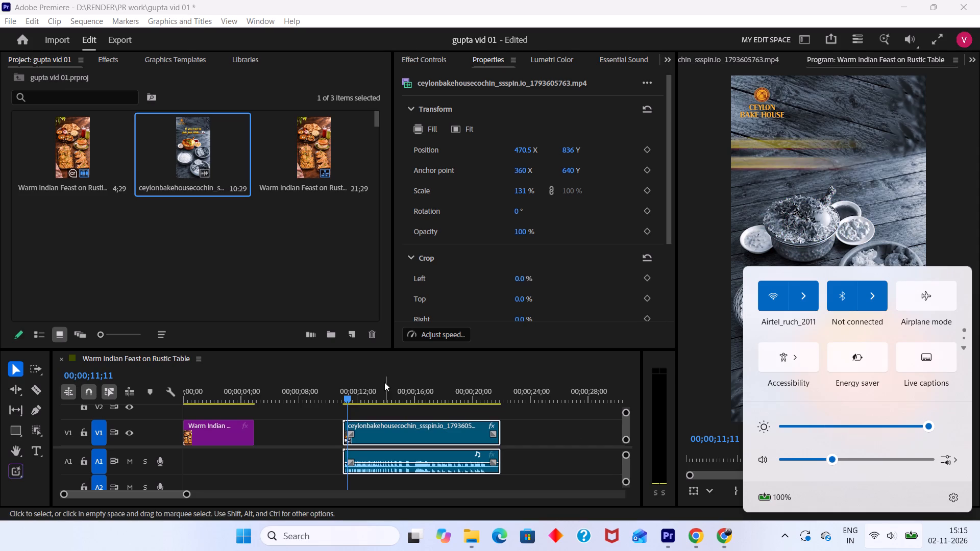
Play the reference clip repeatedly from its start to examine the dish highlighting, text animation and background changes against the music.
drag(359, 392, 348, 399)
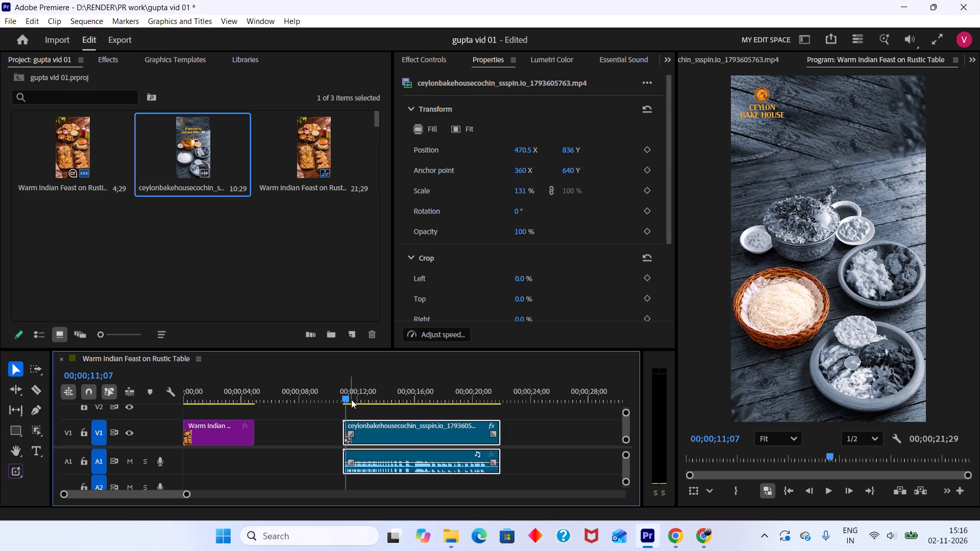
drag(346, 396, 333, 391)
key(space)
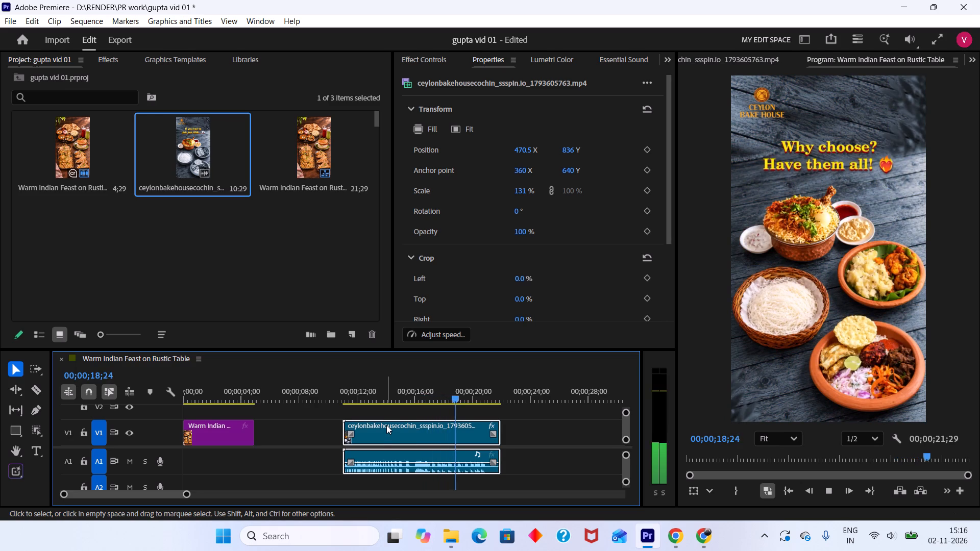
key(space)
drag(434, 397, 419, 388)
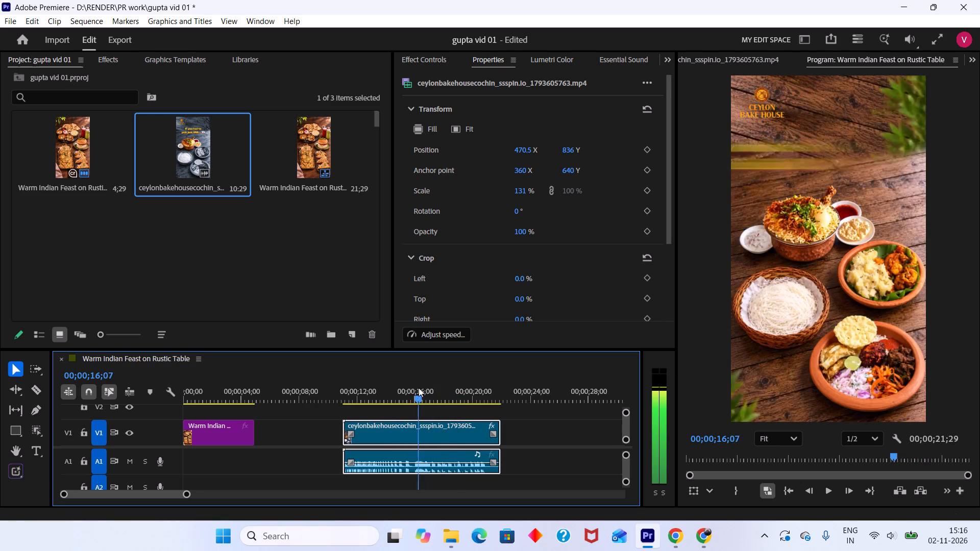
drag(419, 388, 349, 387)
key(space)
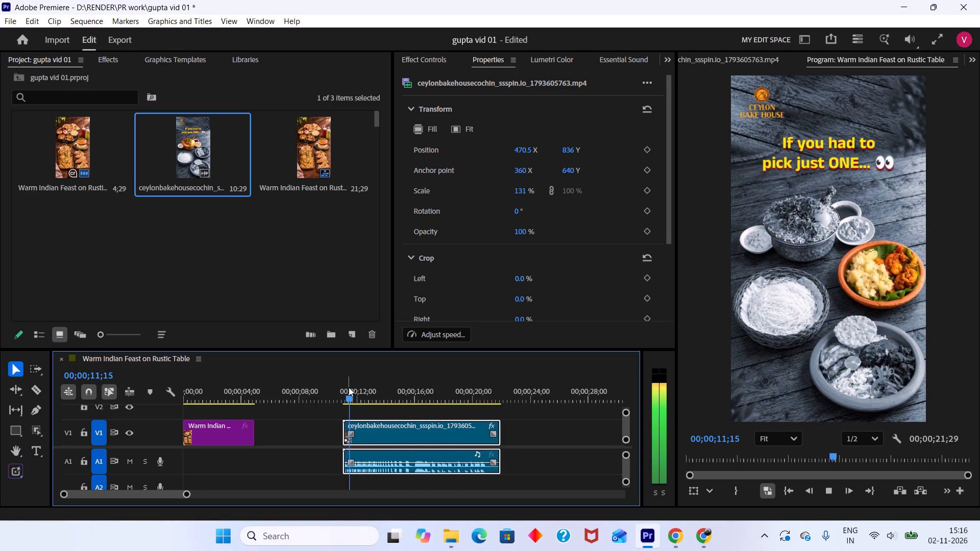
key(space)
drag(349, 387, 343, 388)
key(space)
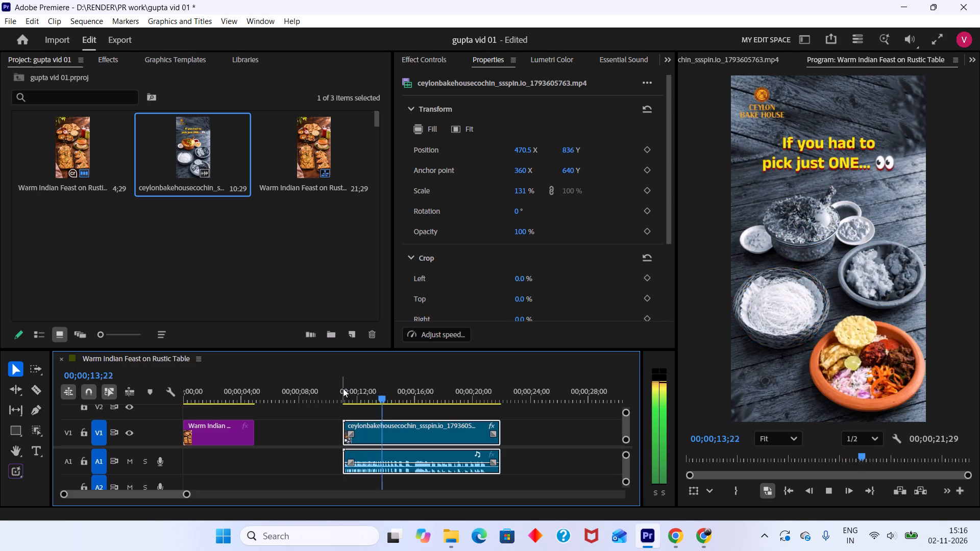
key(space)
key(space)
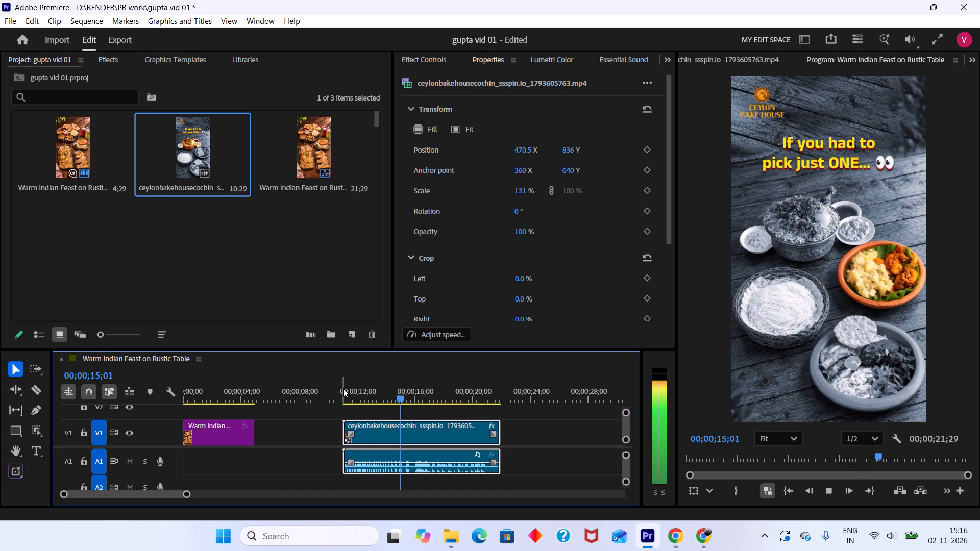
key(space)
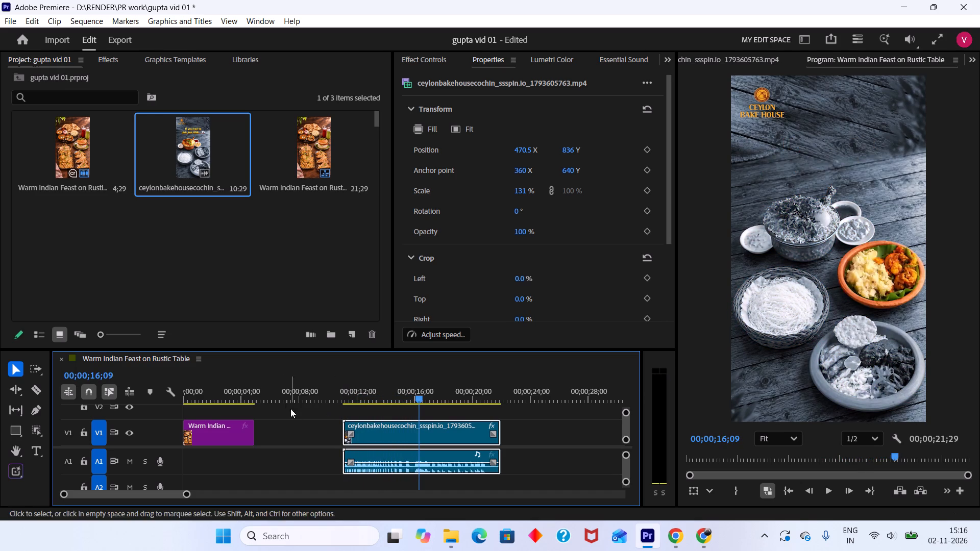
Move the reference clip later in the sequence so it ends at about 00;00;30;19, leaving room after the food image.
drag(276, 393, 199, 386)
alt+scroll(336, 445, down, 4)
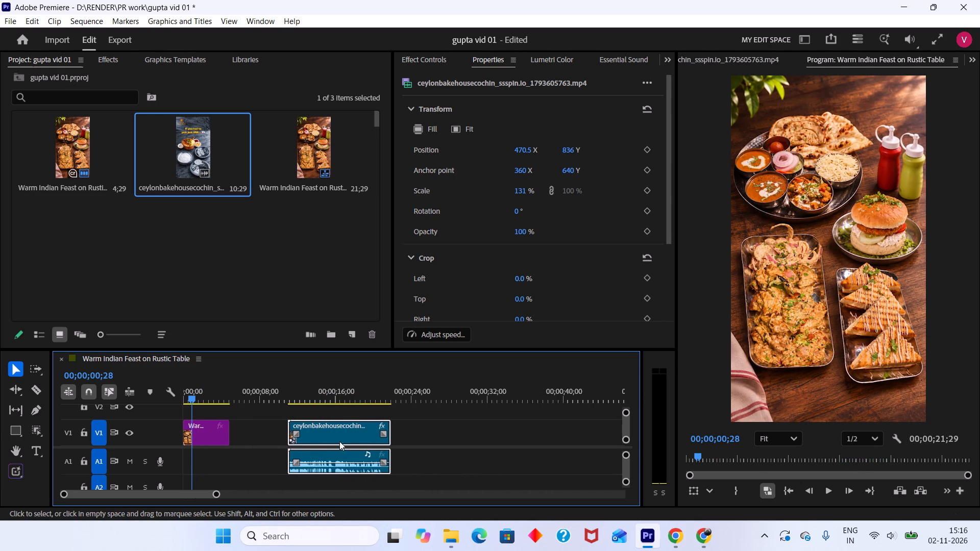
drag(340, 437, 423, 437)
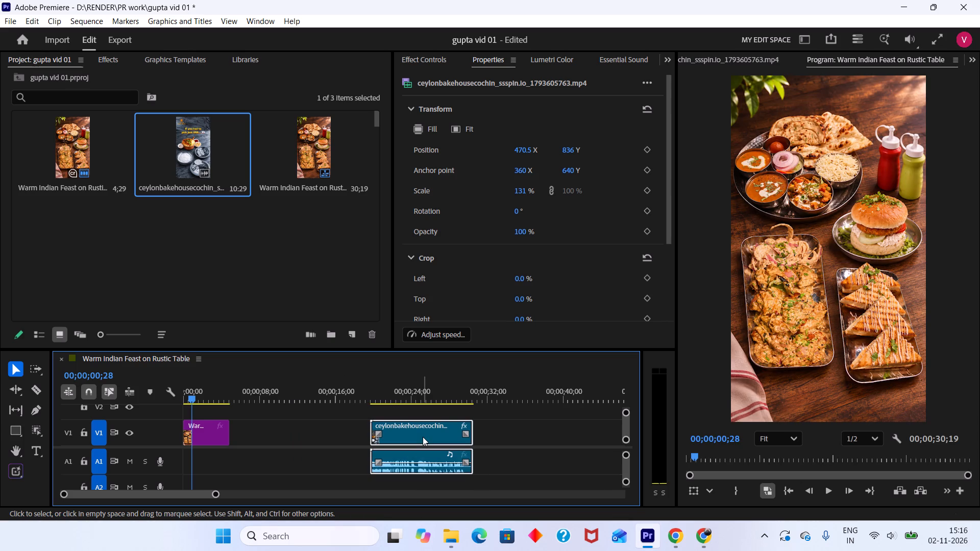
Unlink the reference clip's audio from its video and place a copy of the audio at the sequence start on A1.
key(ctrl+l)
click(415, 454)
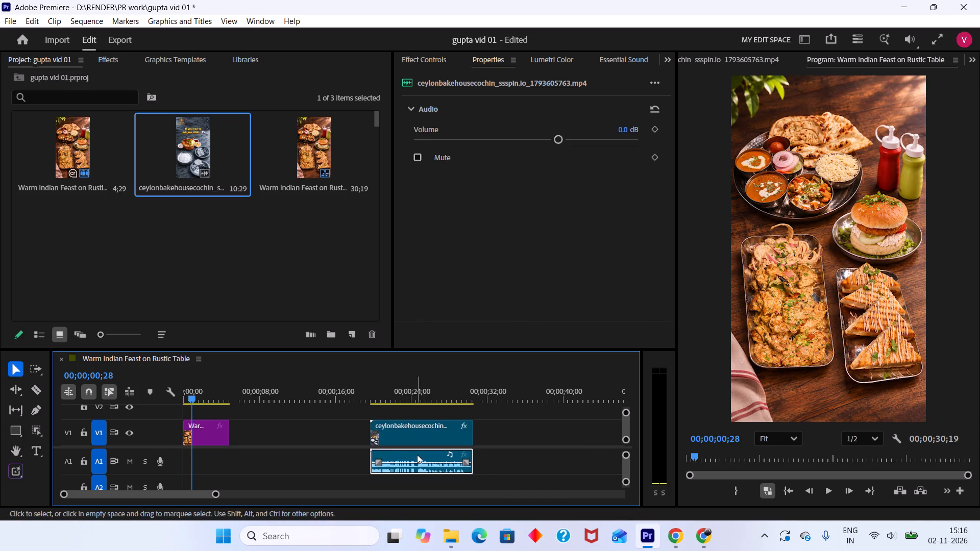
alt+drag(418, 455, 215, 474)
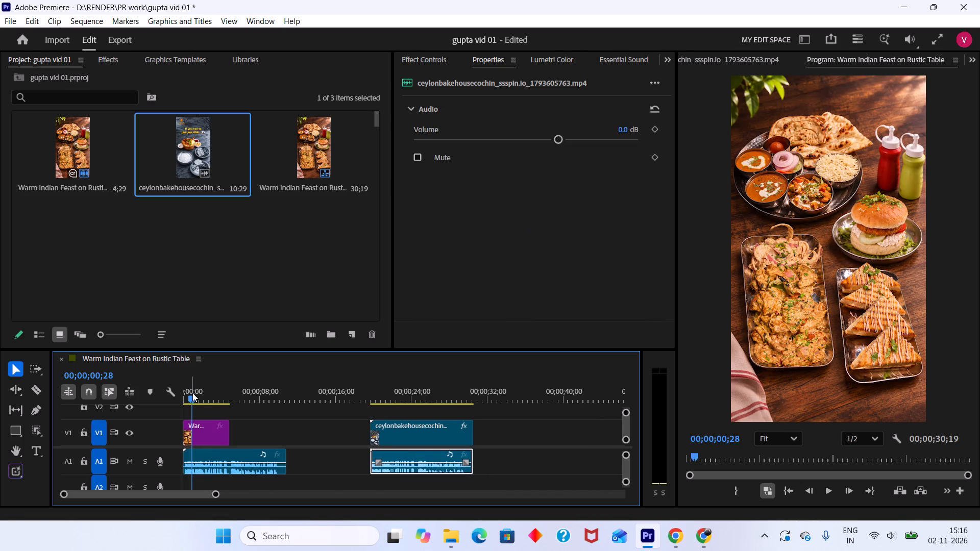
Play the reference clip's opening and the copied audio under the food image to compare timing and locate the music change.
drag(194, 393, 367, 428)
key(space)
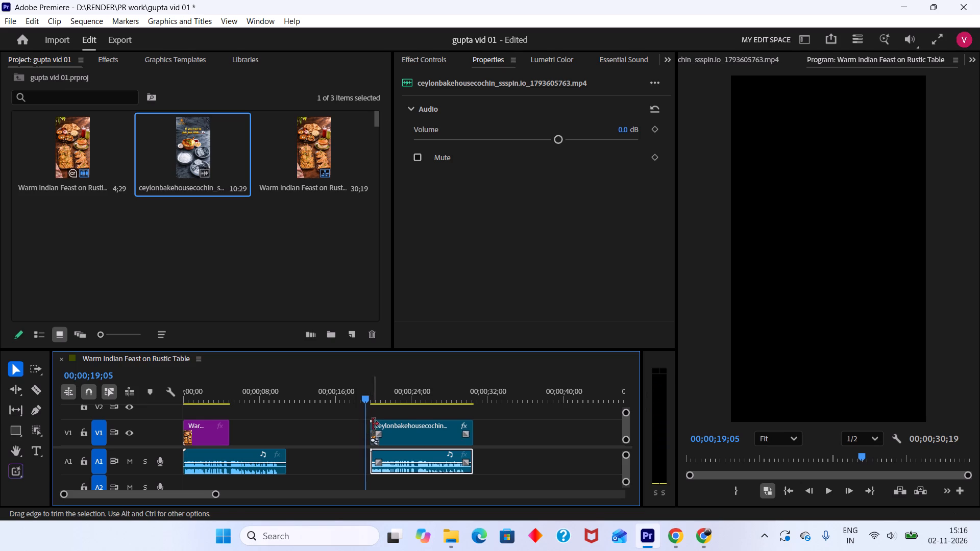
key(space)
key(space)
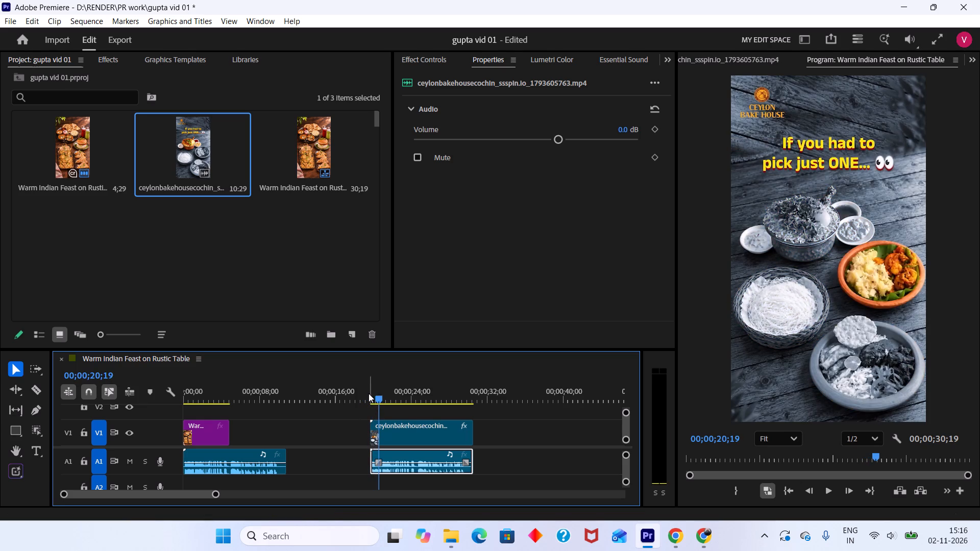
drag(364, 392, 133, 439)
key(space)
key(space)
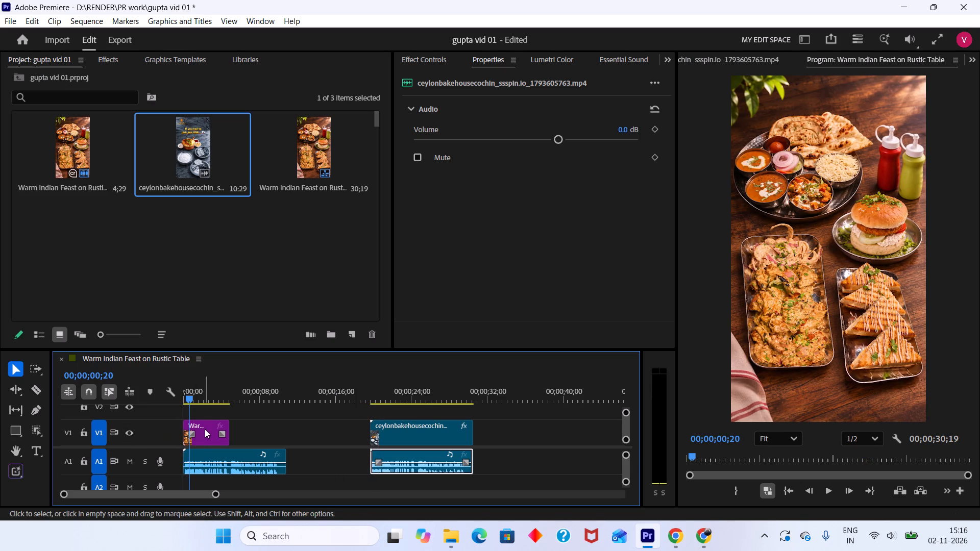
alt+scroll(212, 460, up, 6)
scroll(213, 475, up, 6)
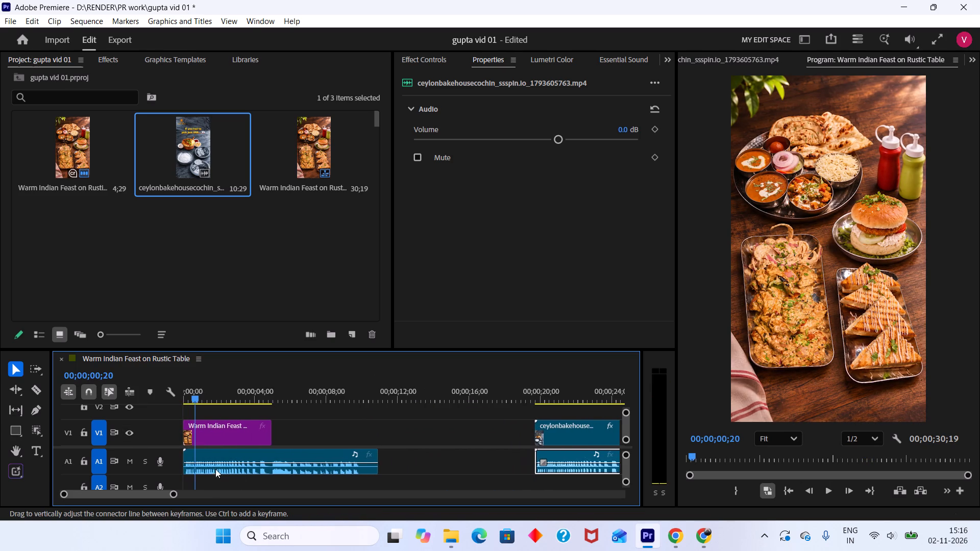
alt+scroll(209, 453, up, 9)
scroll(210, 456, up, 9)
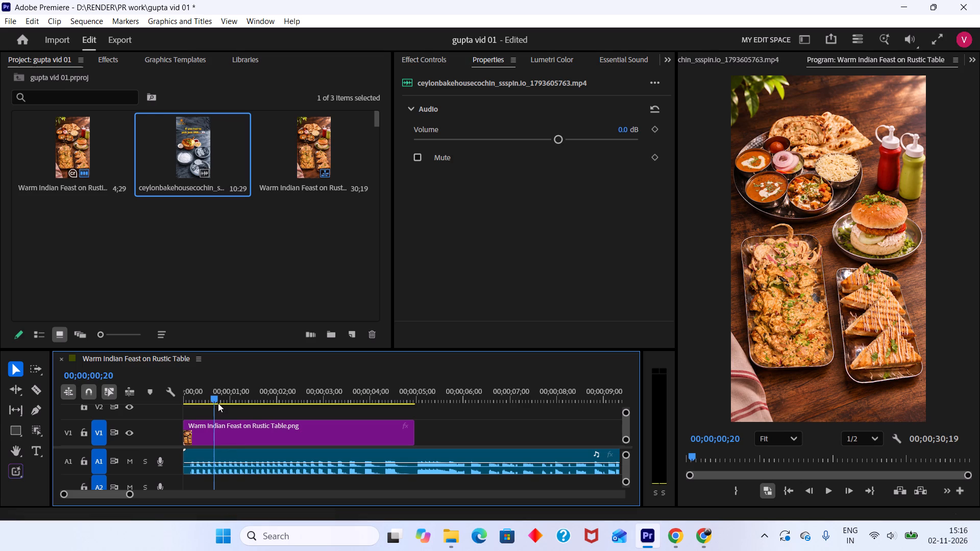
drag(208, 391, 193, 390)
key(space)
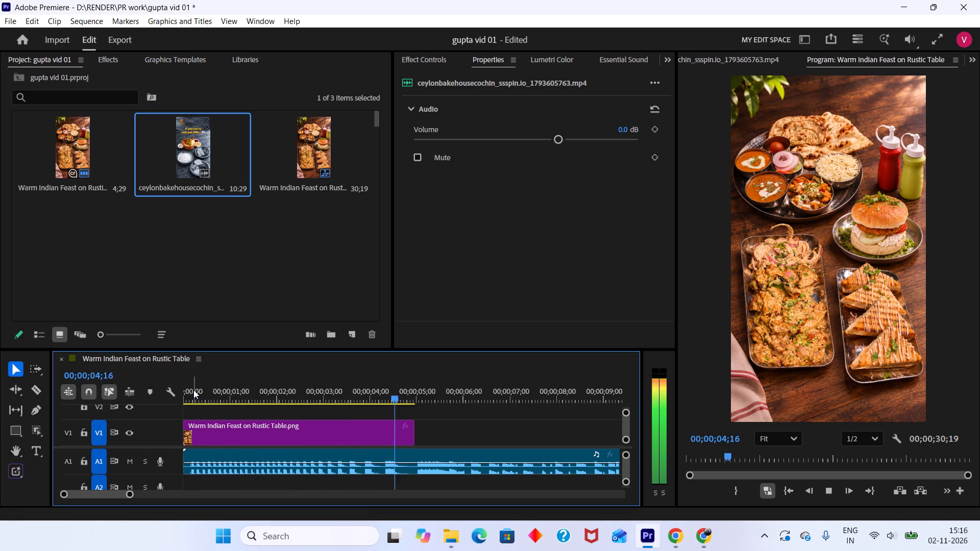
key(space)
Adjust the food image's end on V1 to about 00;00;05;02, matching the music change in the audio waveform.
drag(436, 394, 430, 393)
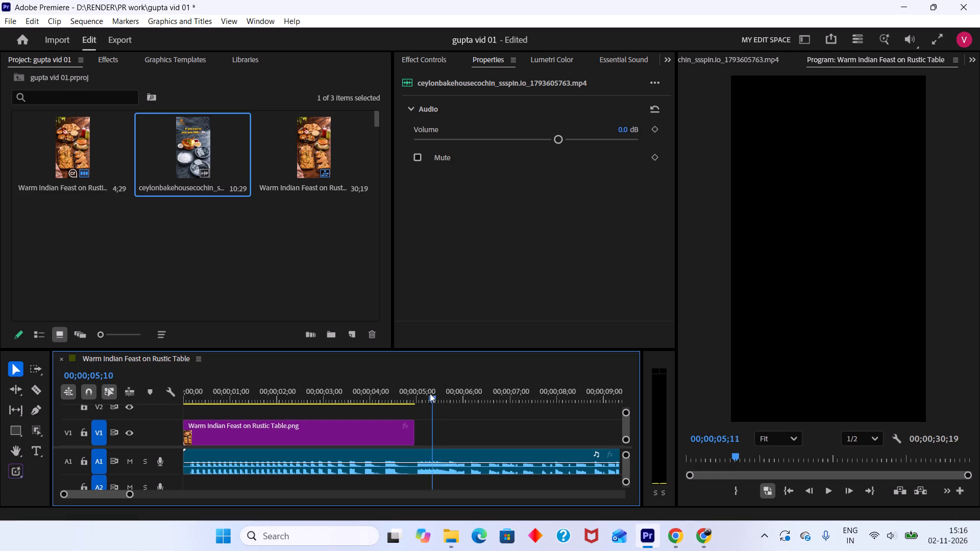
drag(430, 393, 418, 390)
click(414, 434)
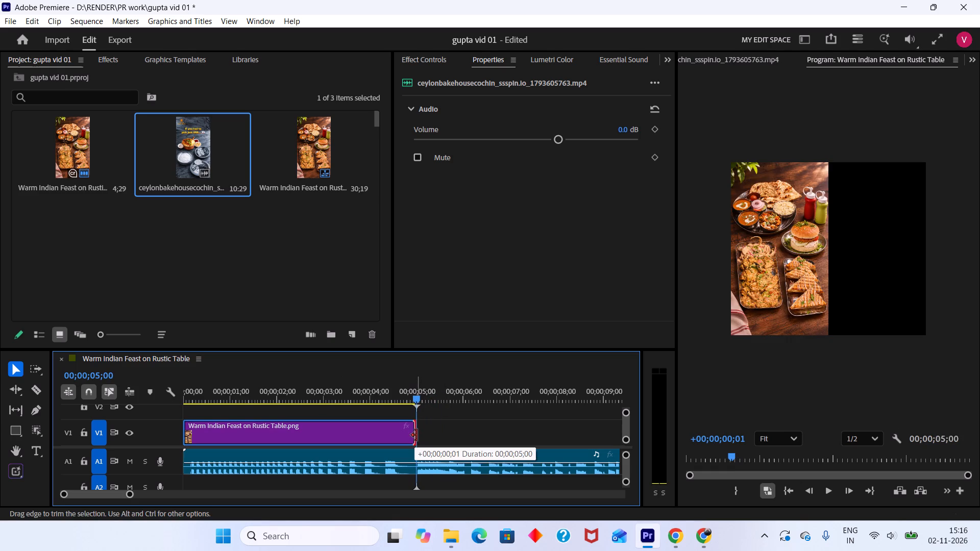
alt+scroll(424, 444, up, 15)
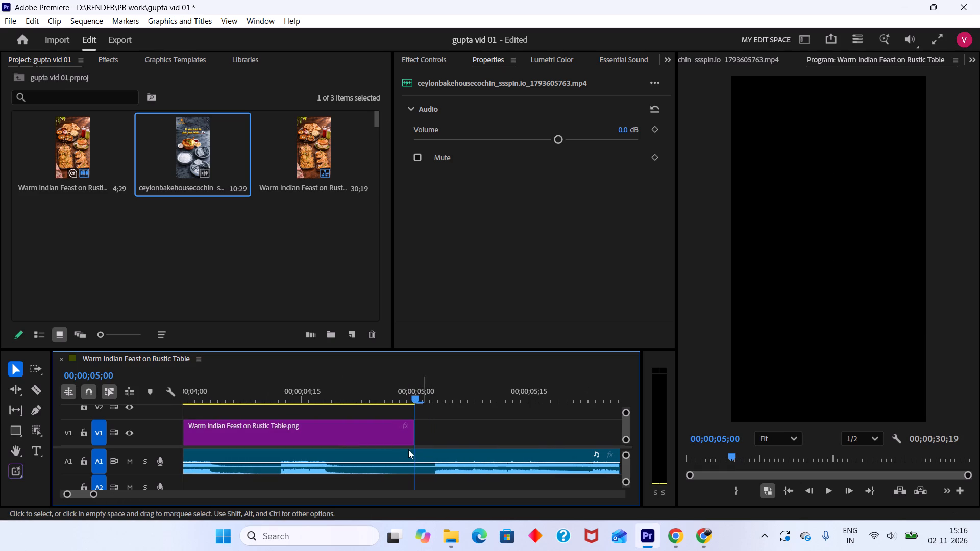
drag(414, 441, 434, 447)
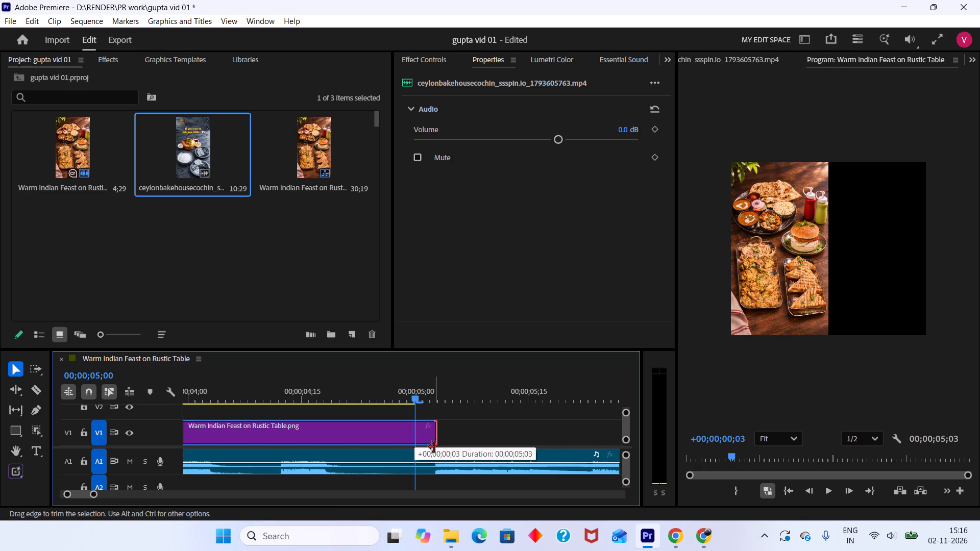
drag(434, 447, 431, 452)
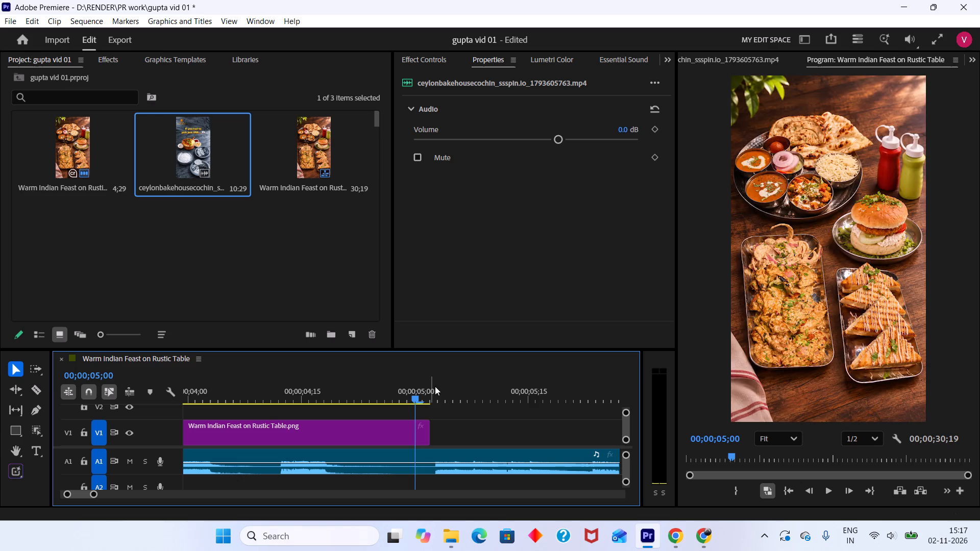
drag(435, 386, 438, 399)
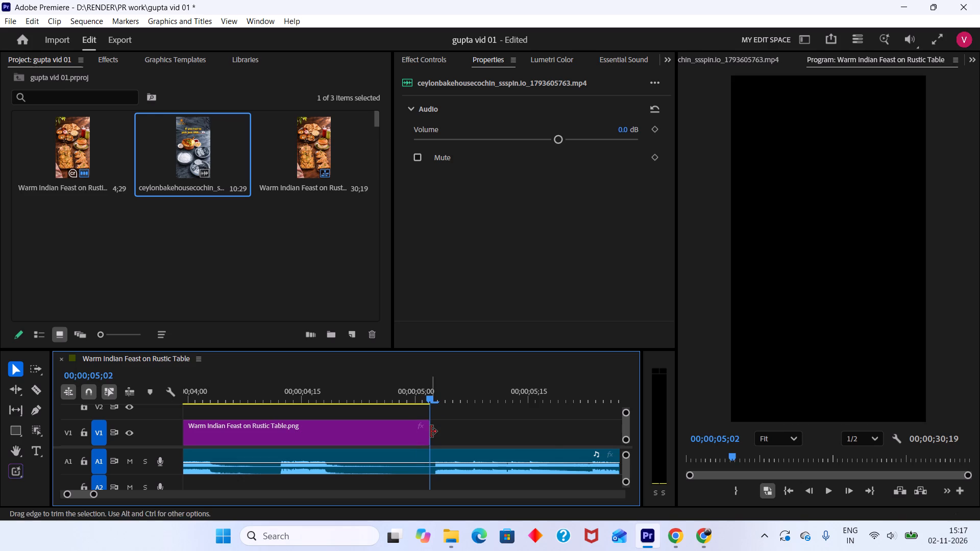
drag(431, 432, 436, 435)
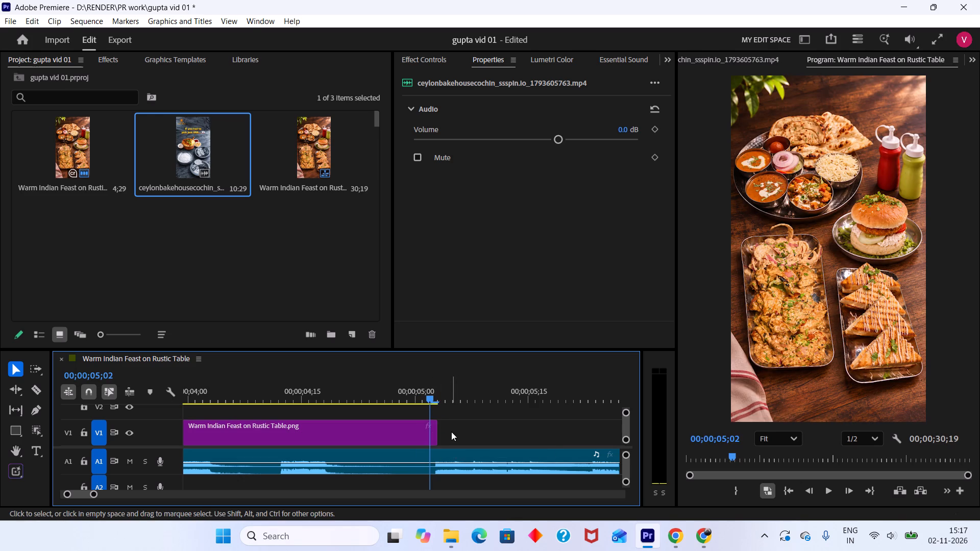
alt+scroll(451, 432, down, 12)
alt+scroll(451, 432, up, 4)
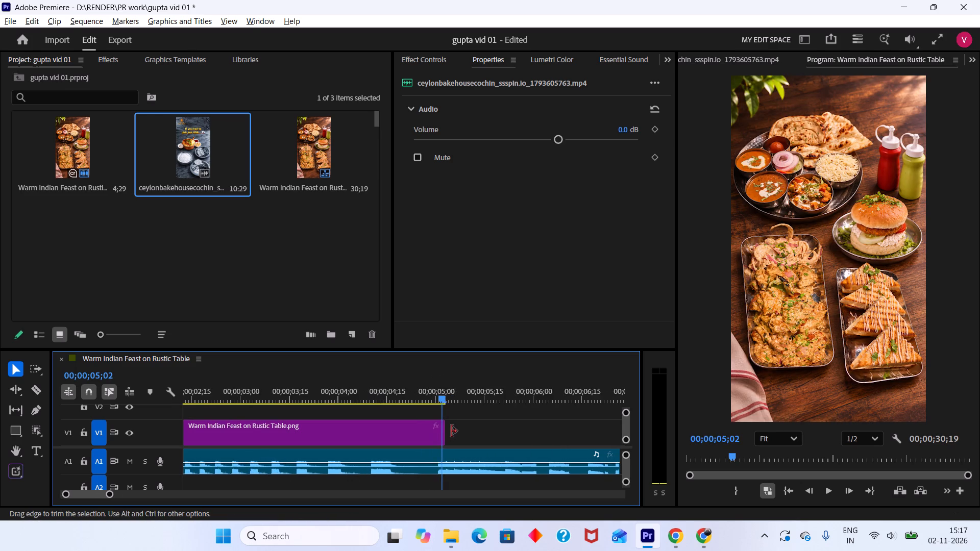
alt+scroll(451, 432, up, 10)
drag(436, 443, 429, 441)
Save the project and play across the end of the food image to check the cut.
key(ctrl+s)
key(space)
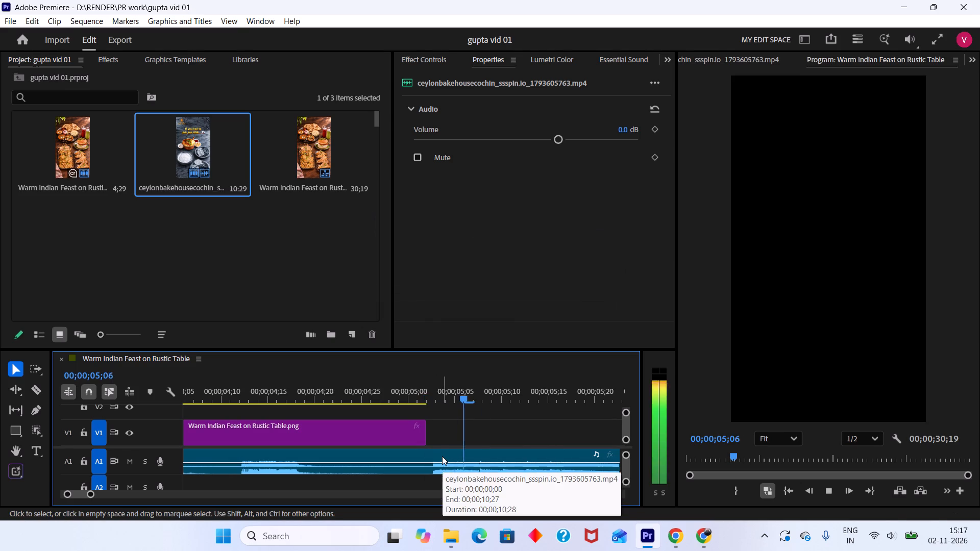
key(space)
alt+scroll(442, 457, down, 13)
key(ctrl+s)
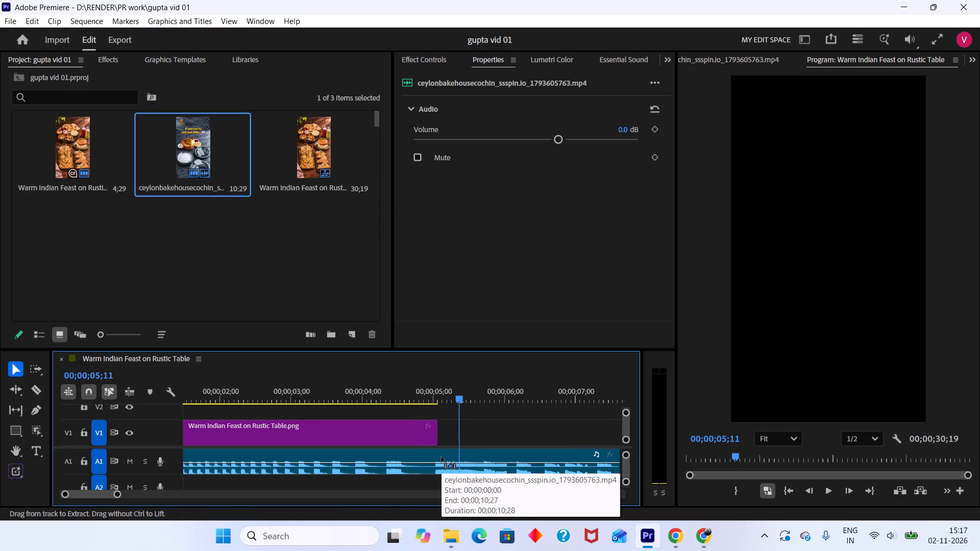
Reduce the heights of tracks V1 and A1 in the timeline.
alt+scroll(442, 457, down, 10)
click(166, 431)
alt+scroll(165, 431, down, 4)
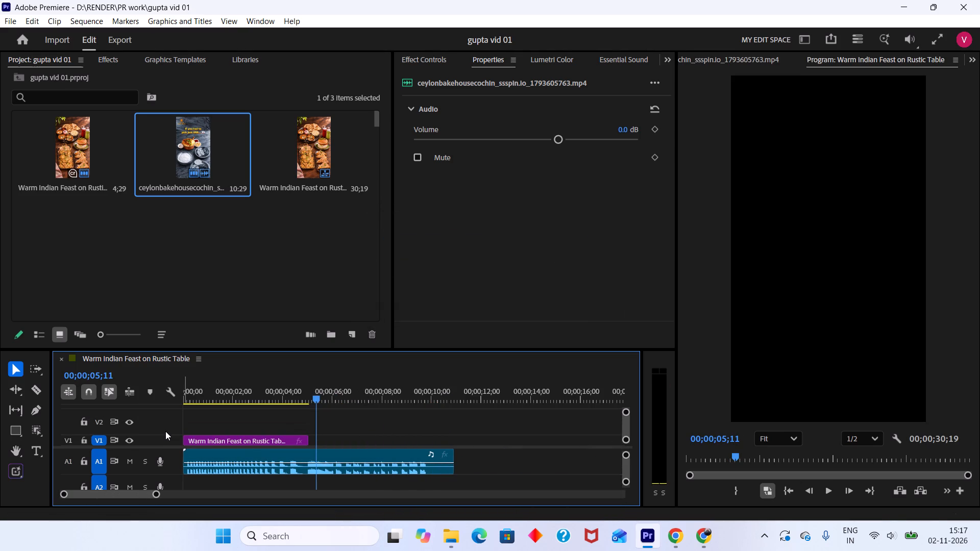
alt+scroll(165, 431, down, 4)
click(176, 459)
alt+scroll(176, 459, down, 8)
alt+scroll(176, 459, up, 1)
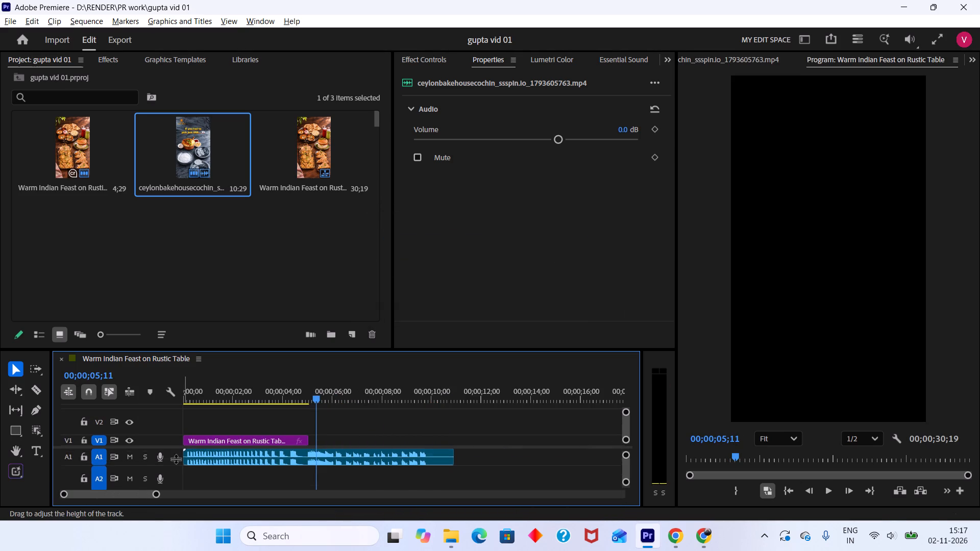
Increase the height of track A1 to enlarge its audio waveform.
alt+scroll(176, 459, up, 3)
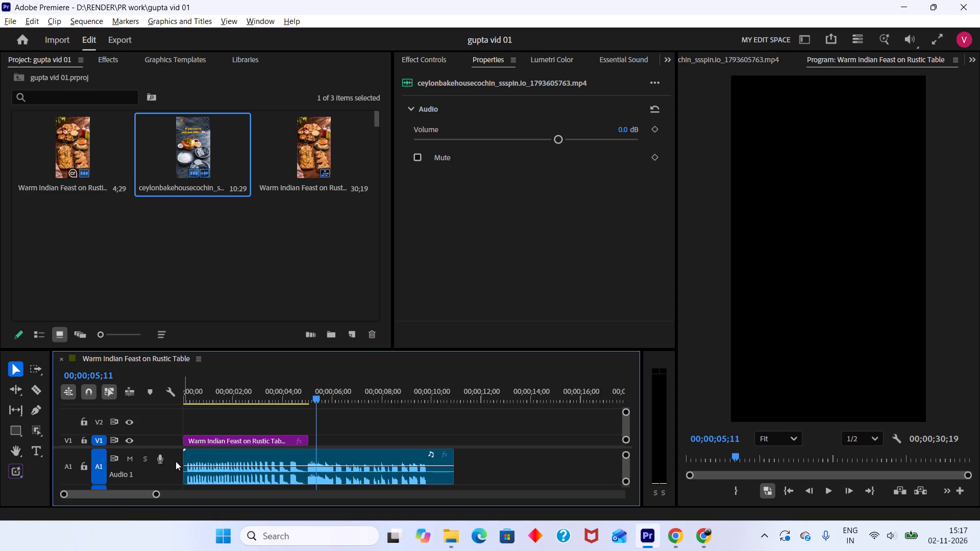
Play the opening briefly and place the playhead on the first audio beat at 00;00;00;06.
alt+scroll(339, 447, up, 4)
scroll(322, 450, up, 10)
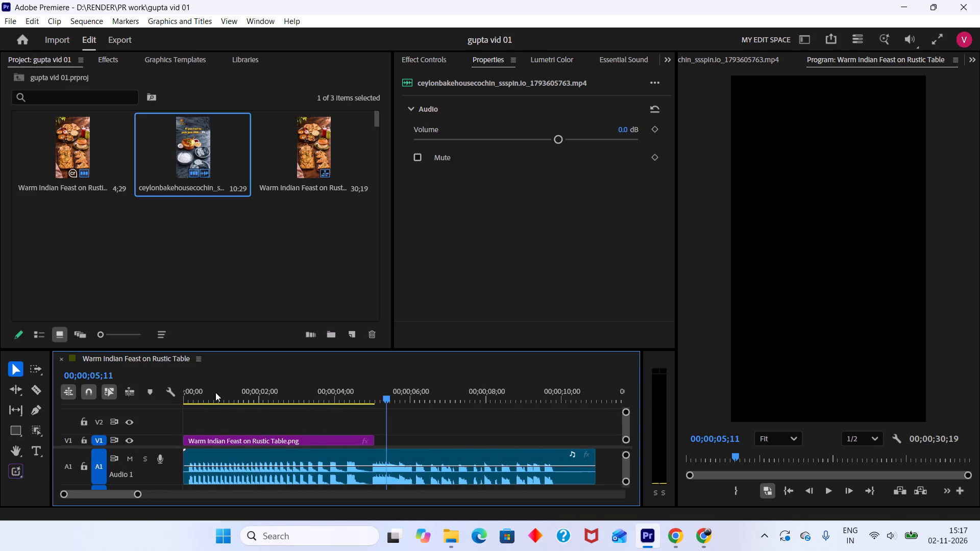
drag(212, 391, 173, 399)
key(space)
key(space)
alt+scroll(197, 431, up, 9)
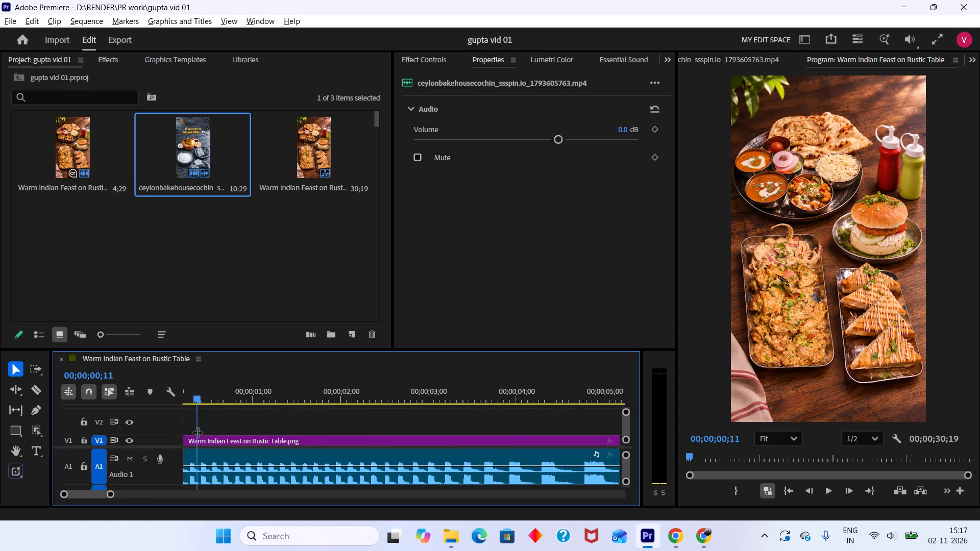
scroll(200, 436, up, 5)
alt+scroll(202, 436, up, 9)
drag(232, 397, 208, 393)
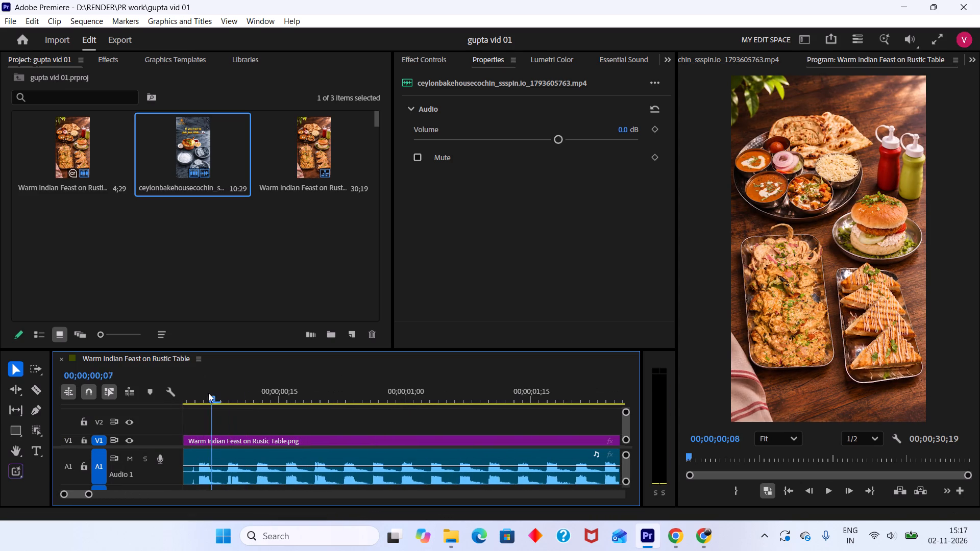
drag(208, 393, 206, 397)
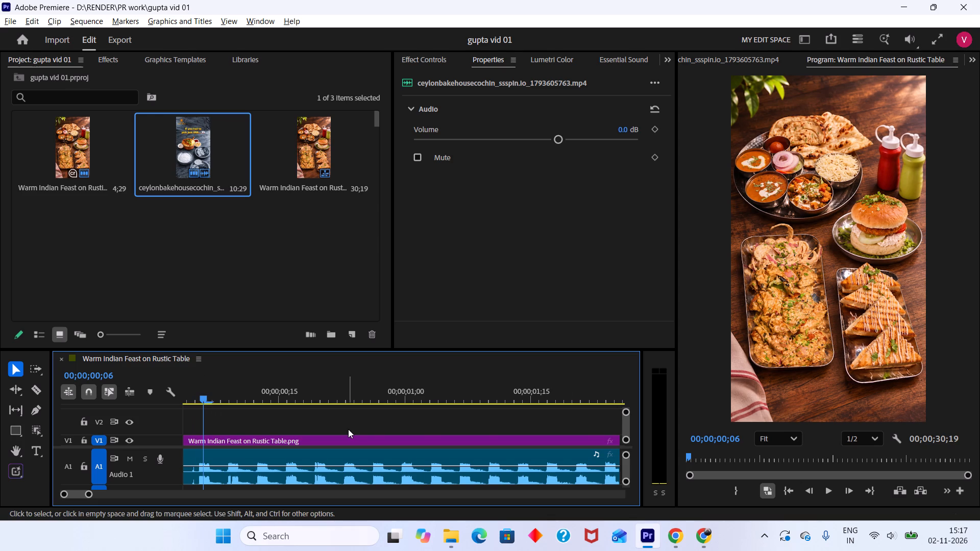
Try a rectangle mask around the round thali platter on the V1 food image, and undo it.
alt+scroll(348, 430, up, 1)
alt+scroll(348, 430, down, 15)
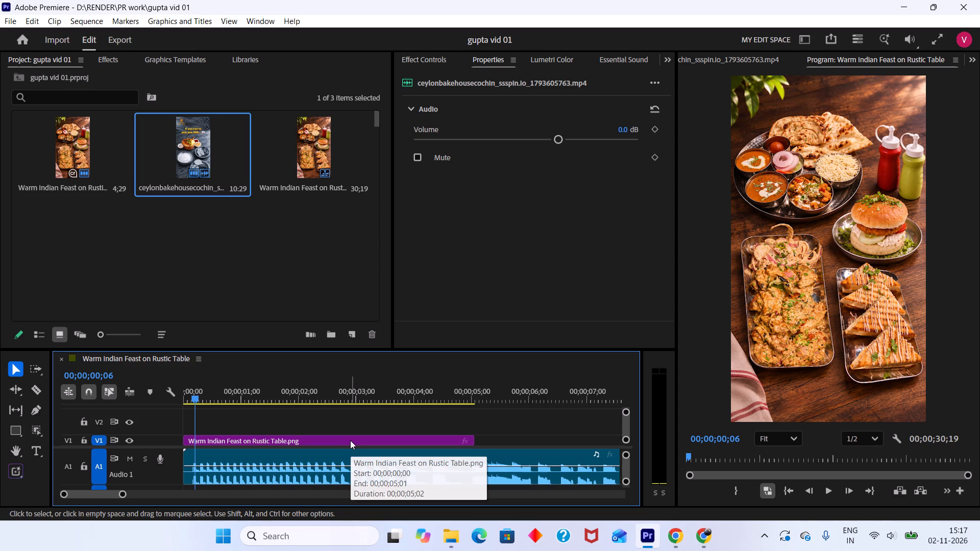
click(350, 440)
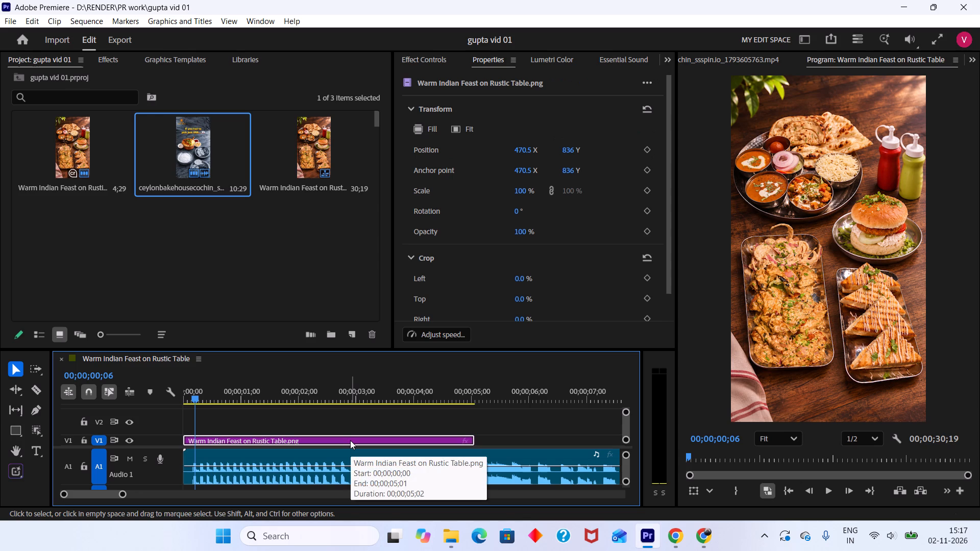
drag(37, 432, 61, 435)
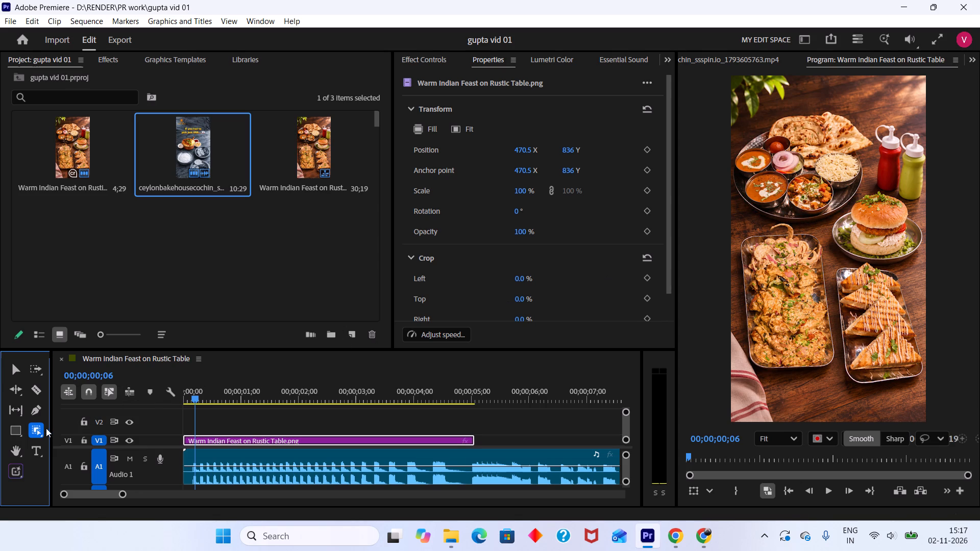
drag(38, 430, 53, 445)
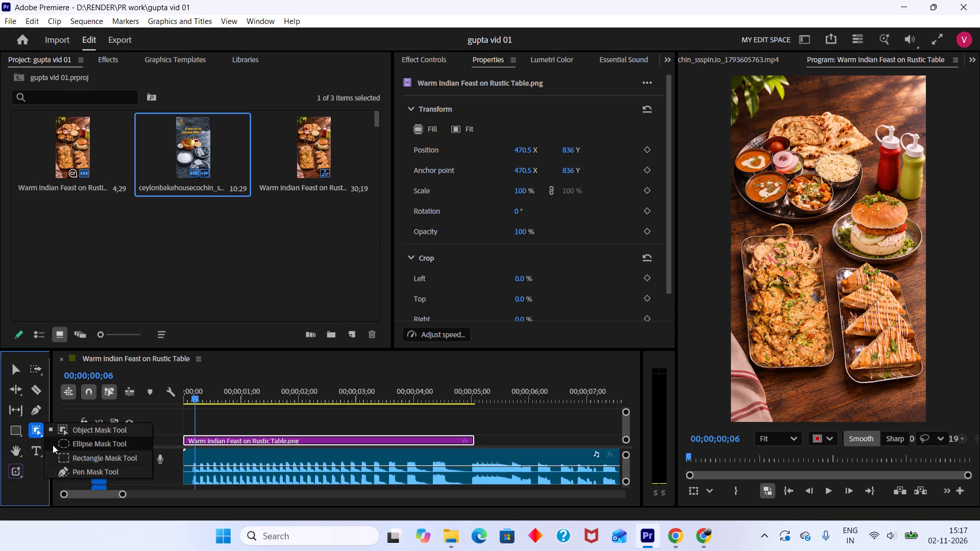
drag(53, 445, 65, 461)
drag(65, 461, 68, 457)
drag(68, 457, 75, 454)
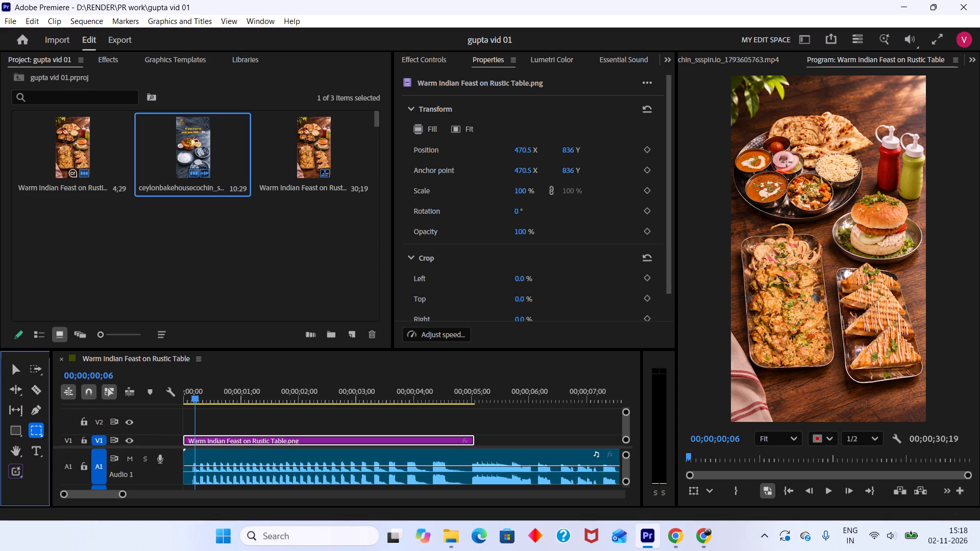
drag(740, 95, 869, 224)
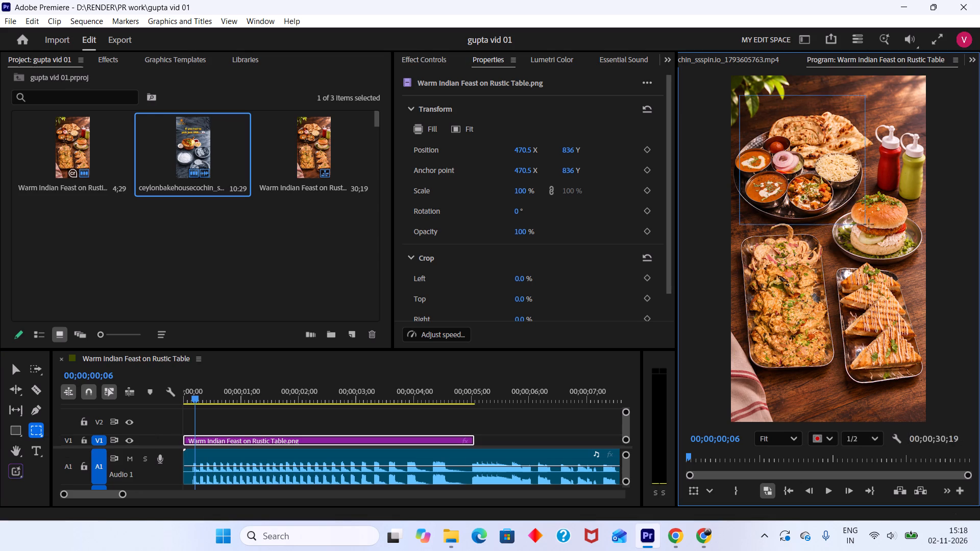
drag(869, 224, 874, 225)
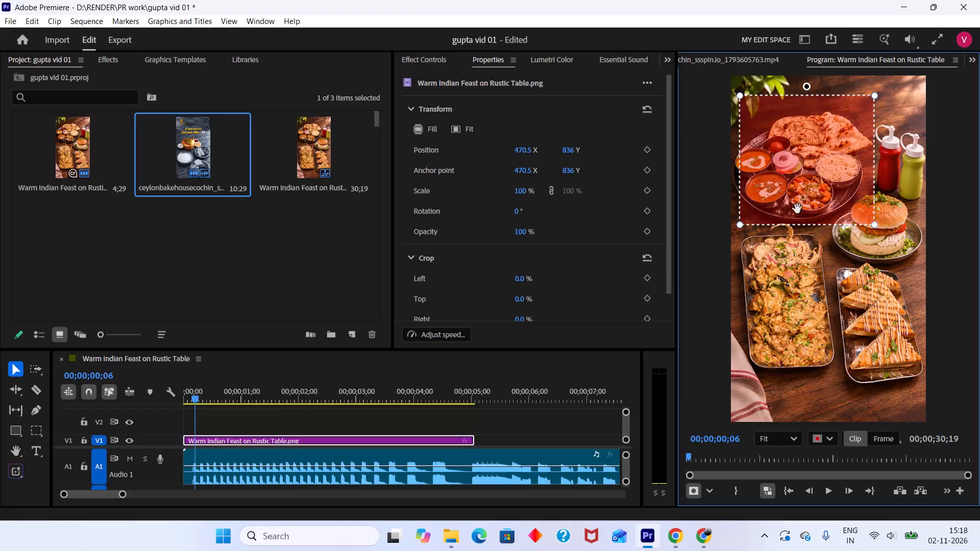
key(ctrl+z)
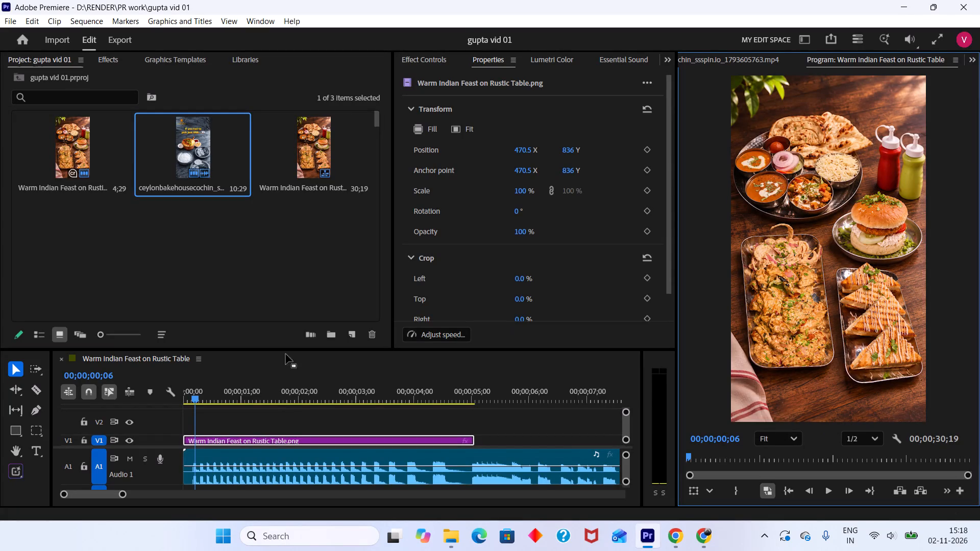
Create an object mask around the round thali platter on the V1 food image with the Object Mask tool.
click(44, 427)
drag(40, 429, 76, 422)
click(79, 431)
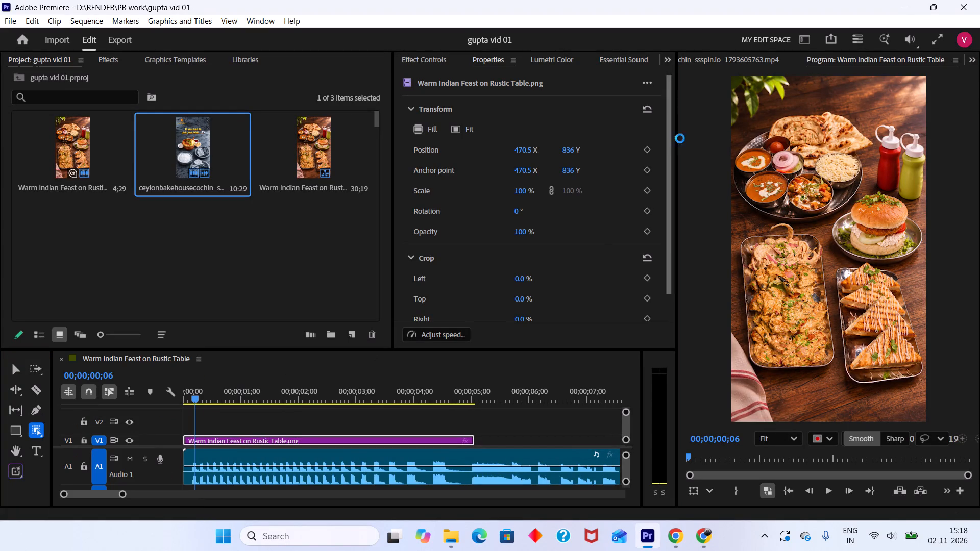
click(742, 127)
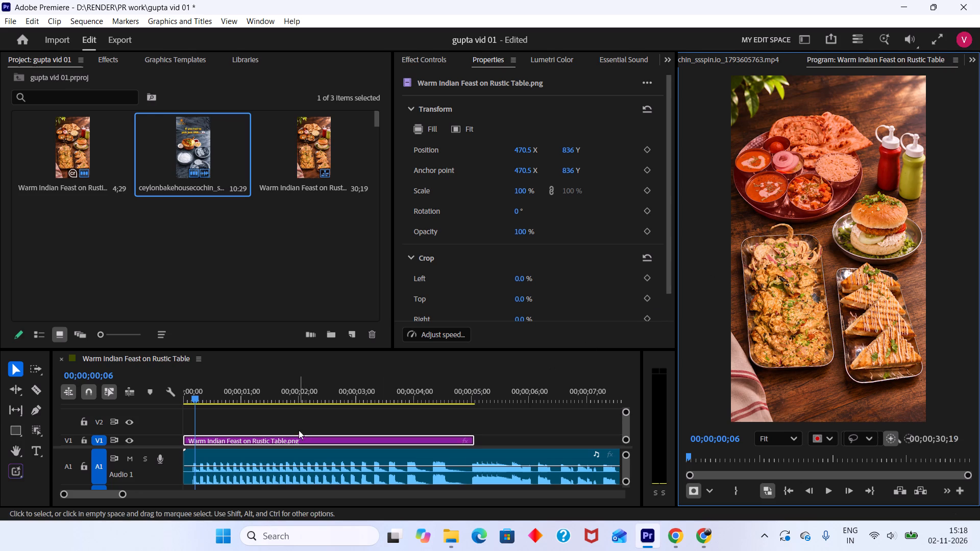
Duplicate the masked food image from V1 onto V2, keeping the same start time.
alt+drag(293, 440, 293, 430)
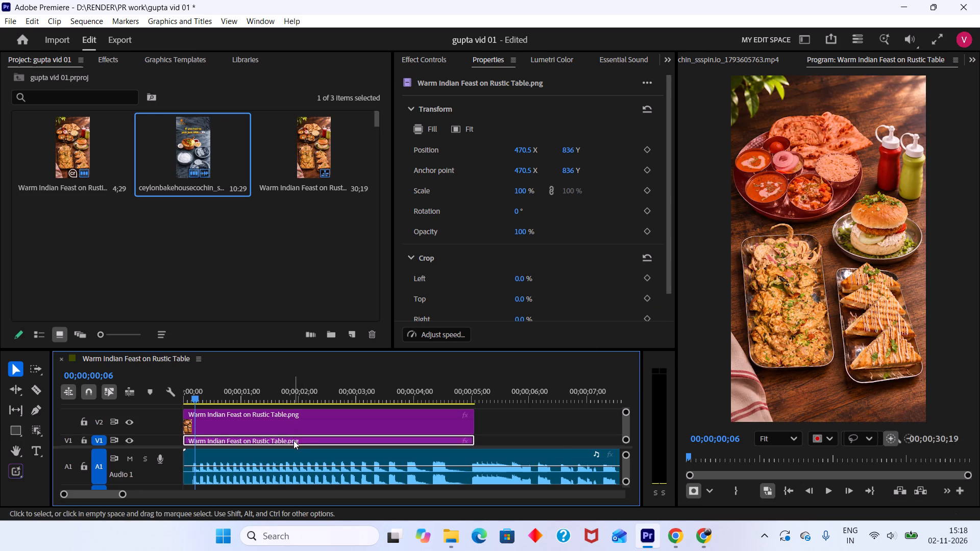
Delete the platter's object mask from the original food image on V1.
click(298, 440)
click(440, 56)
click(457, 126)
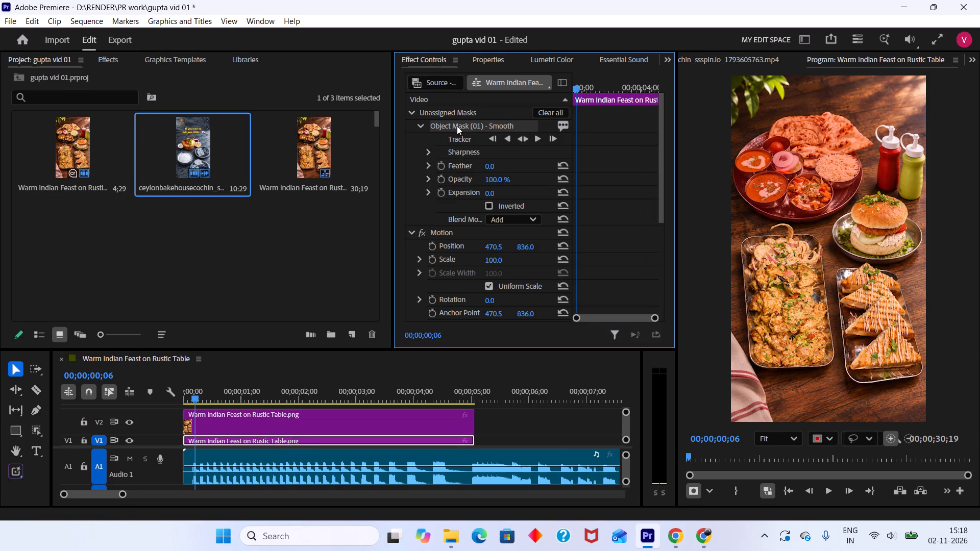
key(Delete)
Reduce the height of track V2 and enlarge the timeline area to make room for more tracks.
click(169, 421)
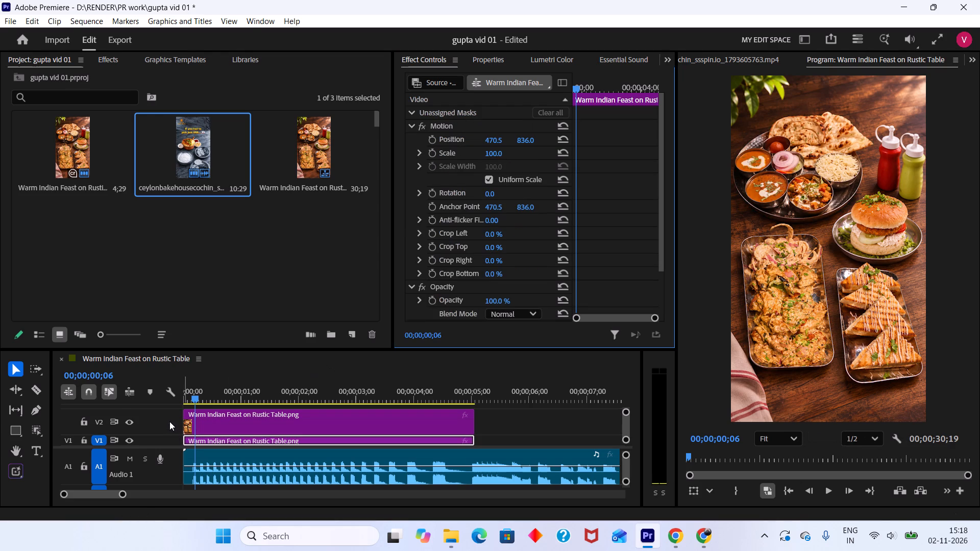
alt+scroll(169, 421, down, 10)
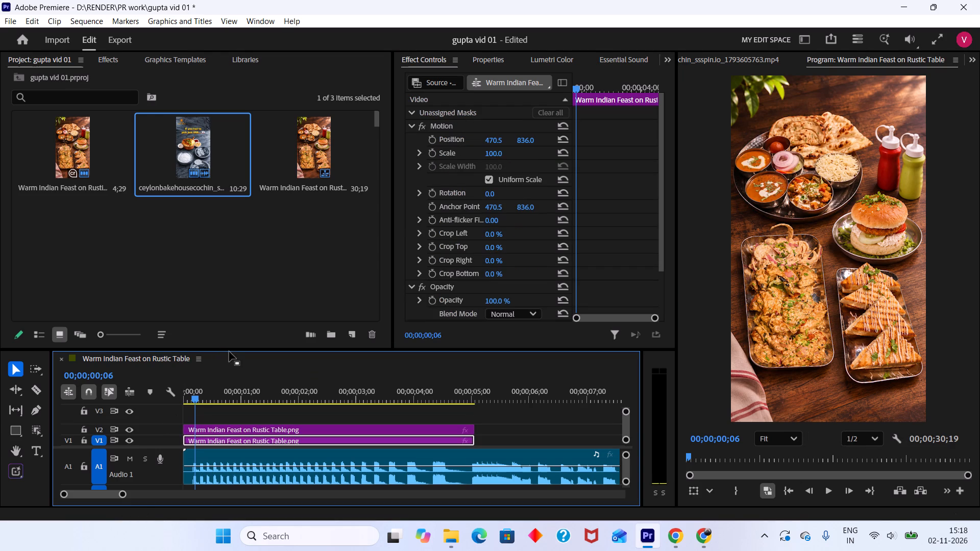
drag(232, 349, 235, 288)
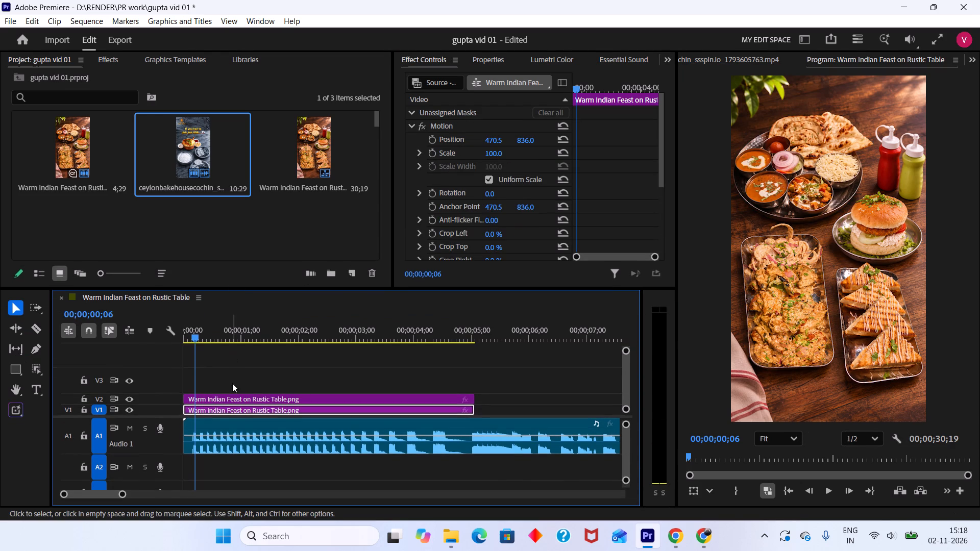
Assign the V2 copy's unassigned platter mask so it cuts out the clip, and toggle V1's visibility to check the cutout.
click(234, 396)
click(464, 127)
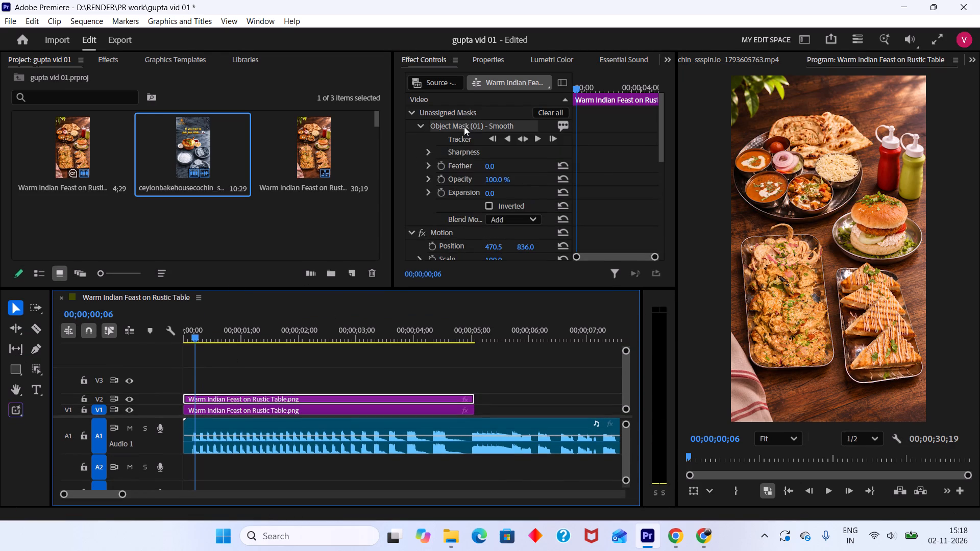
right_click(464, 127)
click(495, 136)
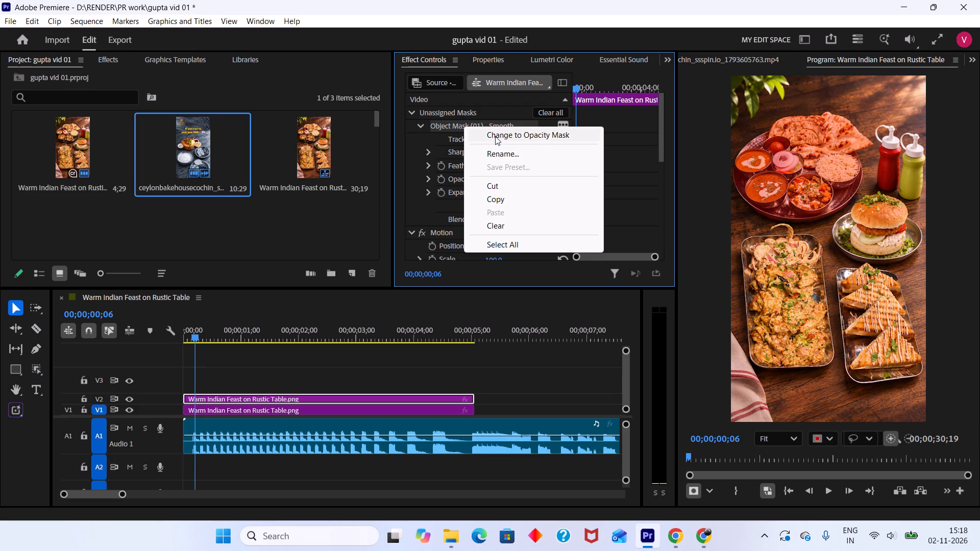
click(128, 413)
click(128, 413)
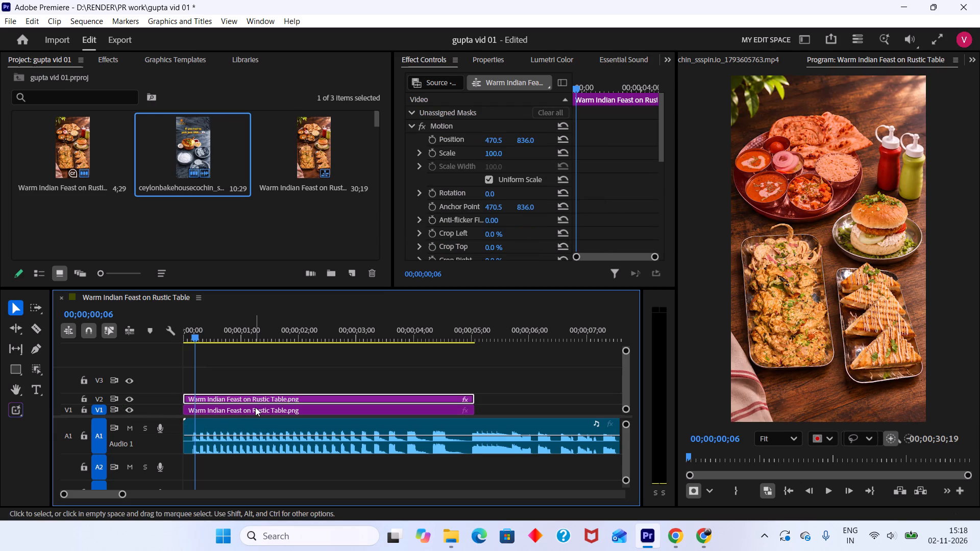
Duplicate the unmasked food image from V1 onto V3 and reduce the height of track V3.
click(255, 407)
alt+drag(258, 409, 264, 382)
click(167, 381)
alt+scroll(167, 381, down, 4)
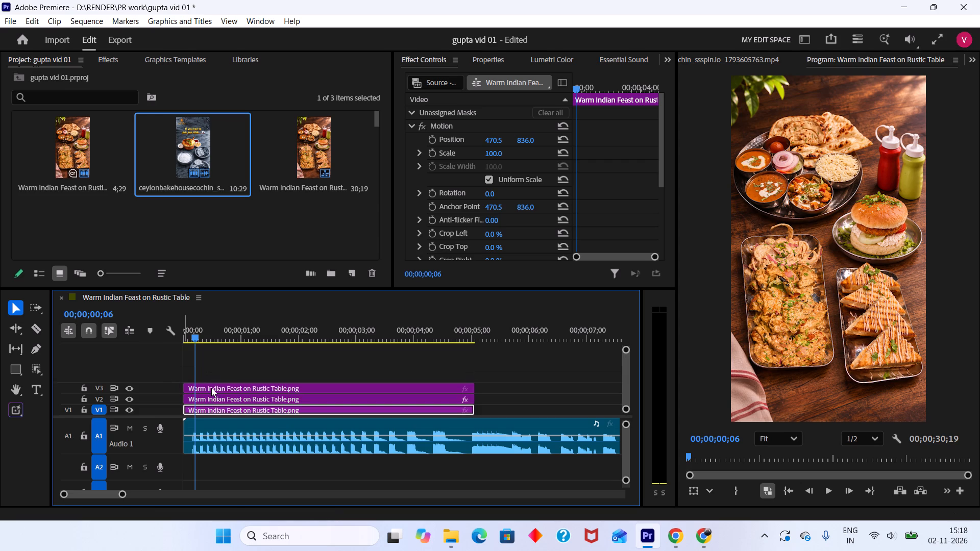
Create an object mask on the V3 copy by lassoing the burger plate together with the two sauce bottles.
click(215, 387)
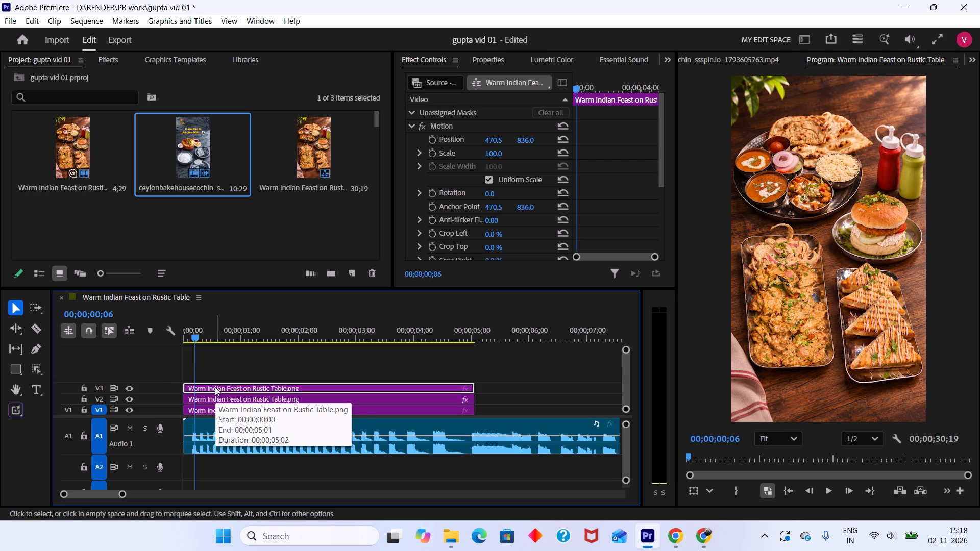
drag(39, 371, 53, 373)
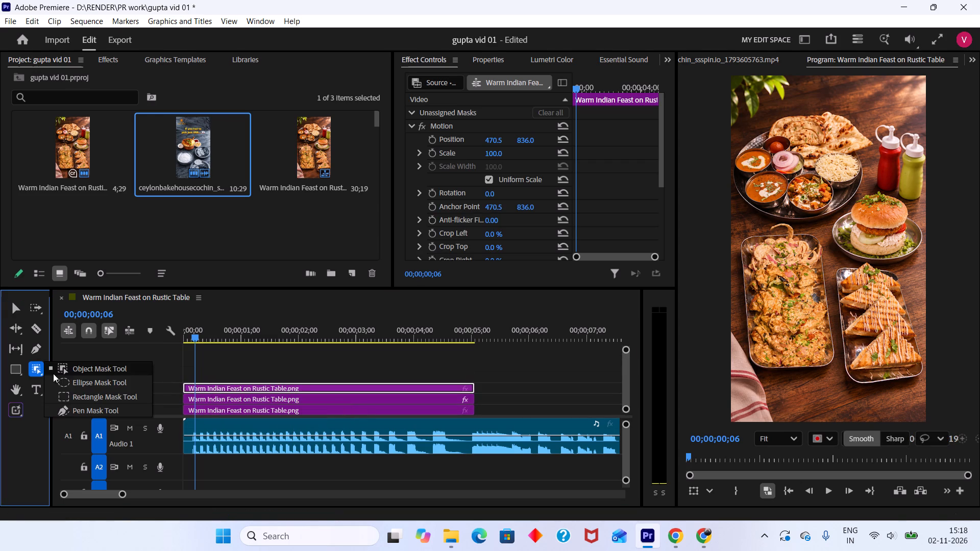
drag(53, 373, 72, 365)
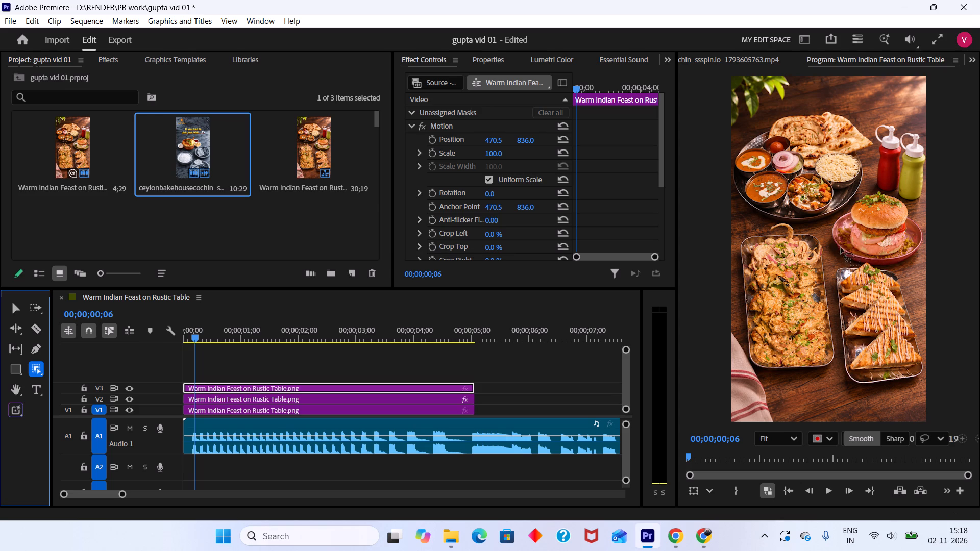
drag(829, 241, 923, 243)
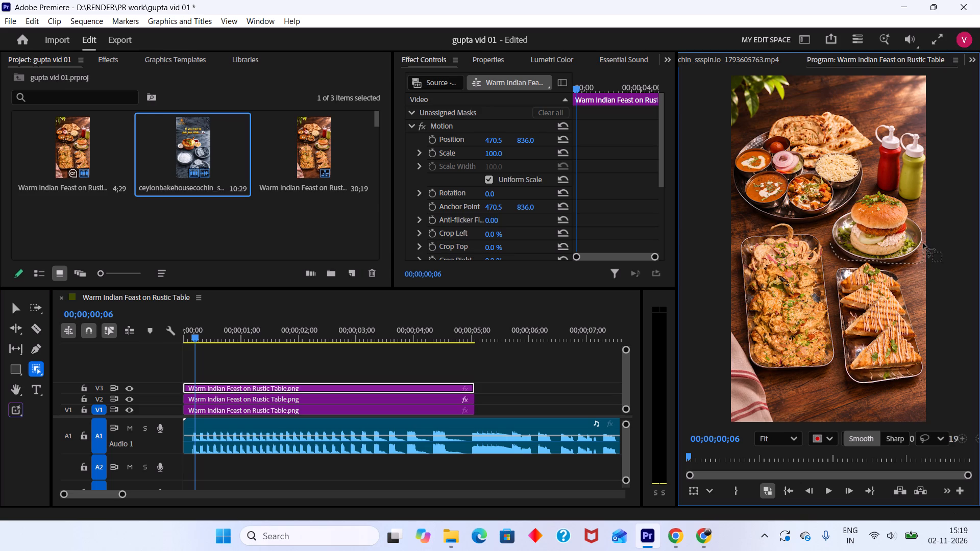
drag(923, 243, 922, 119)
drag(922, 119, 842, 214)
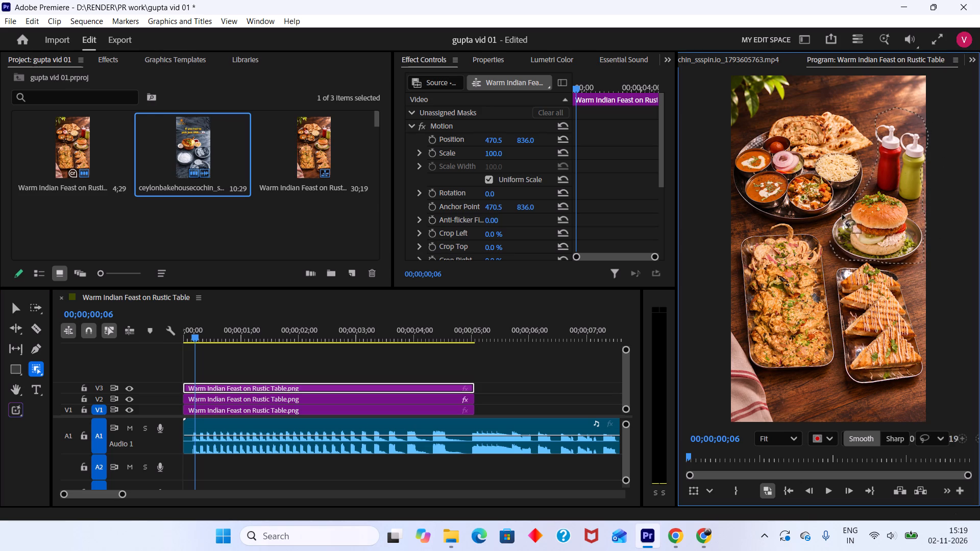
drag(842, 214, 827, 246)
drag(827, 246, 827, 247)
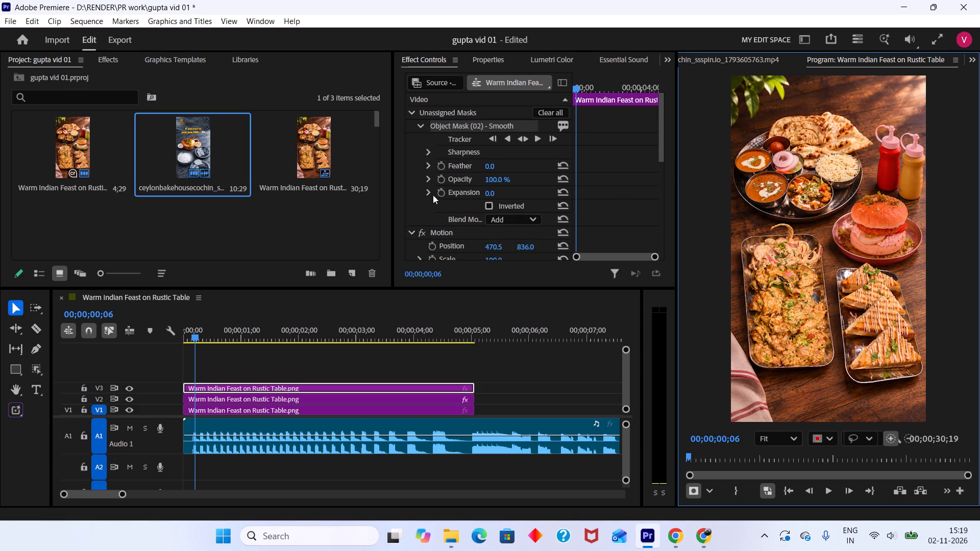
Change the V3 copy's unassigned object mask to an opacity mask, and toggle V1 and V2 visibility to check the burger-and-sauces cutout.
right_click(468, 125)
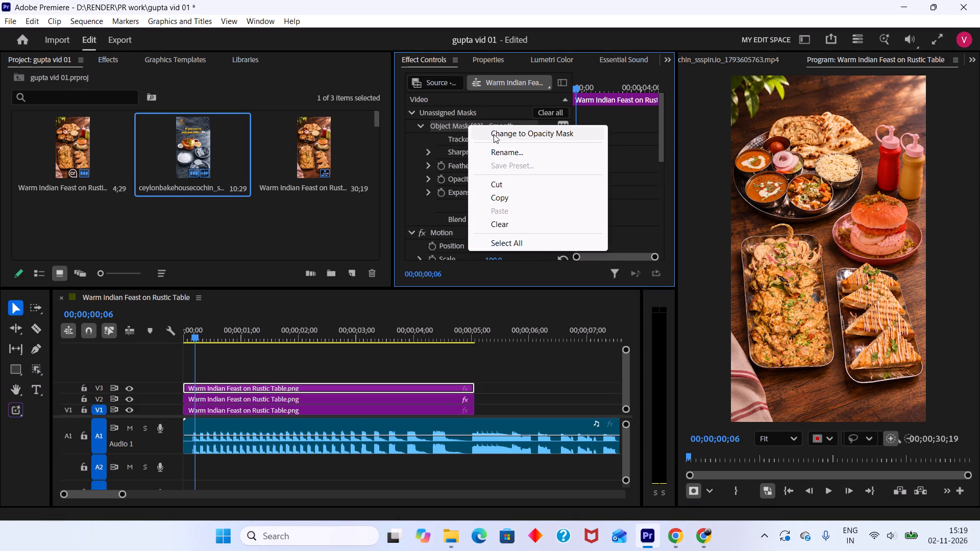
click(496, 134)
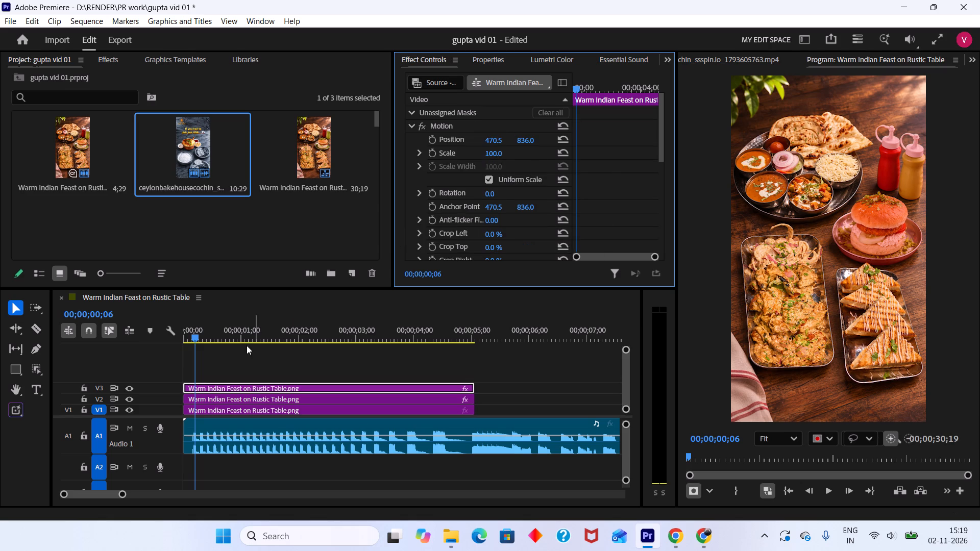
click(128, 402)
click(129, 408)
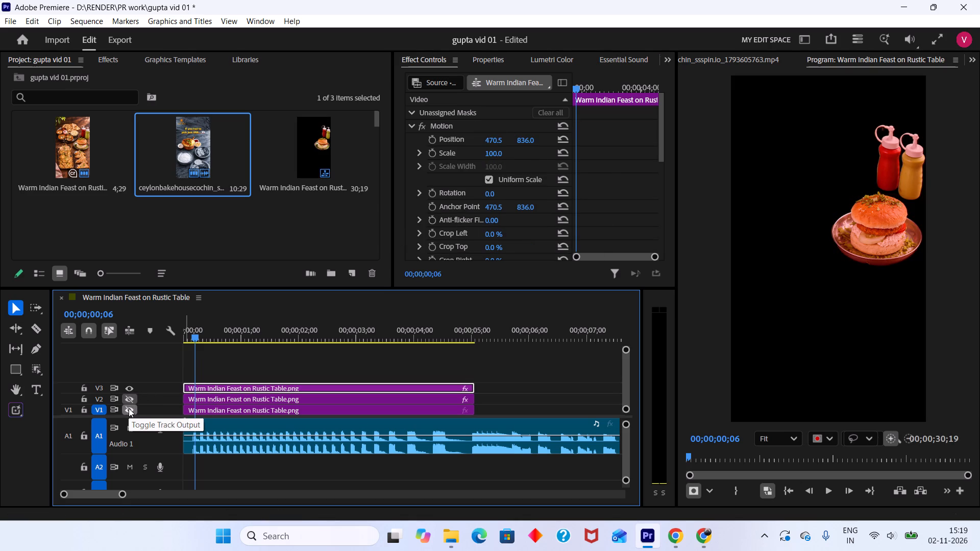
click(129, 408)
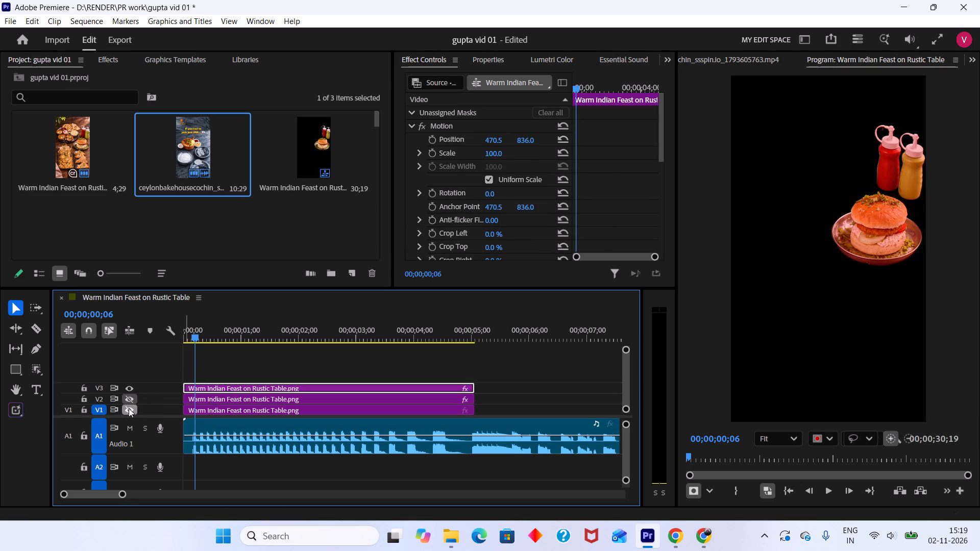
click(129, 400)
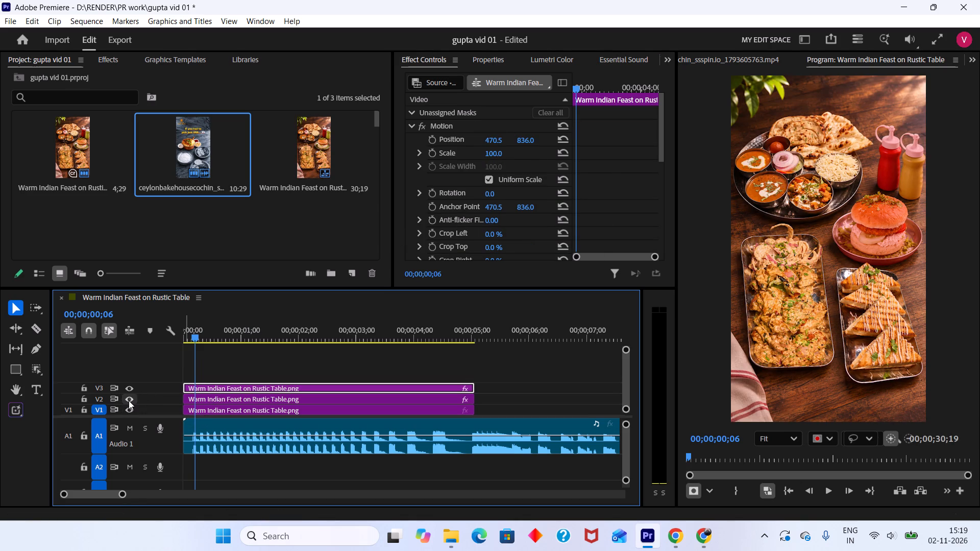
Duplicate the unmasked food image from V1 onto V4, reduce the height of track V4, and select the new copy.
click(240, 410)
click(247, 411)
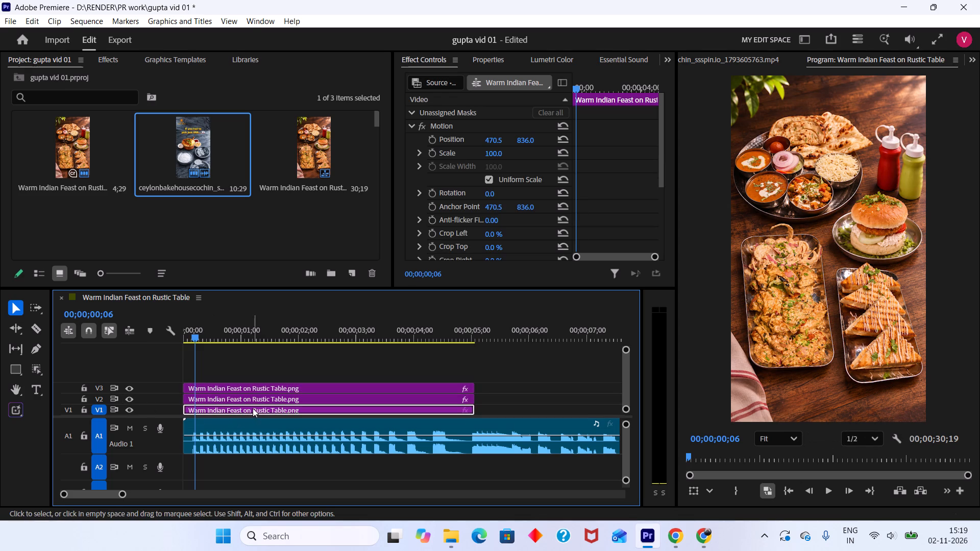
alt+drag(254, 409, 250, 376)
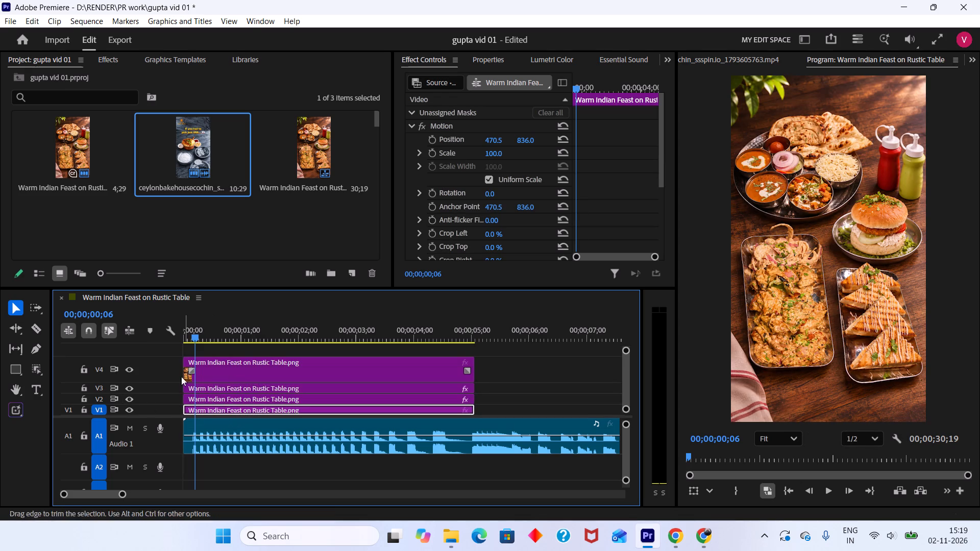
click(170, 374)
alt+scroll(170, 374, down, 4)
click(219, 374)
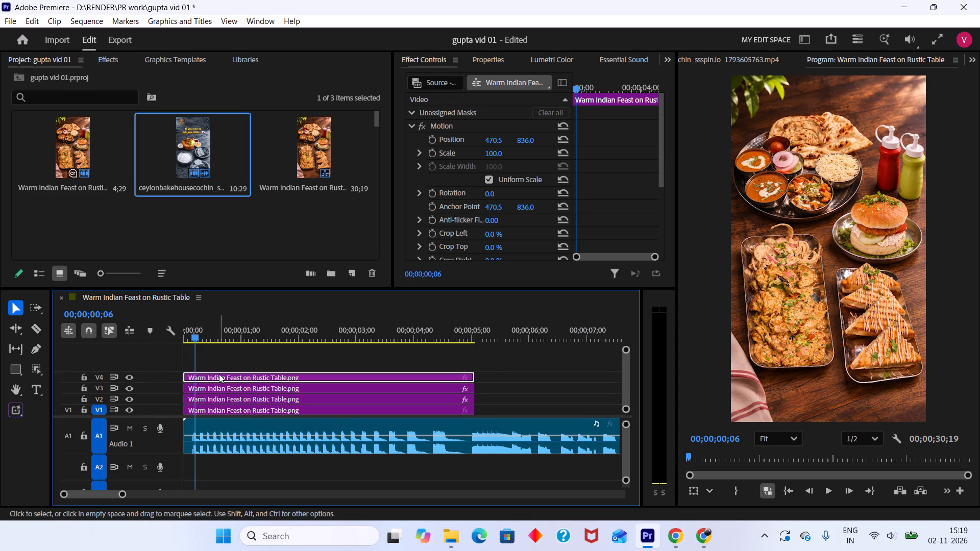
scroll(219, 374, down, 1)
scroll(220, 375, up, 10)
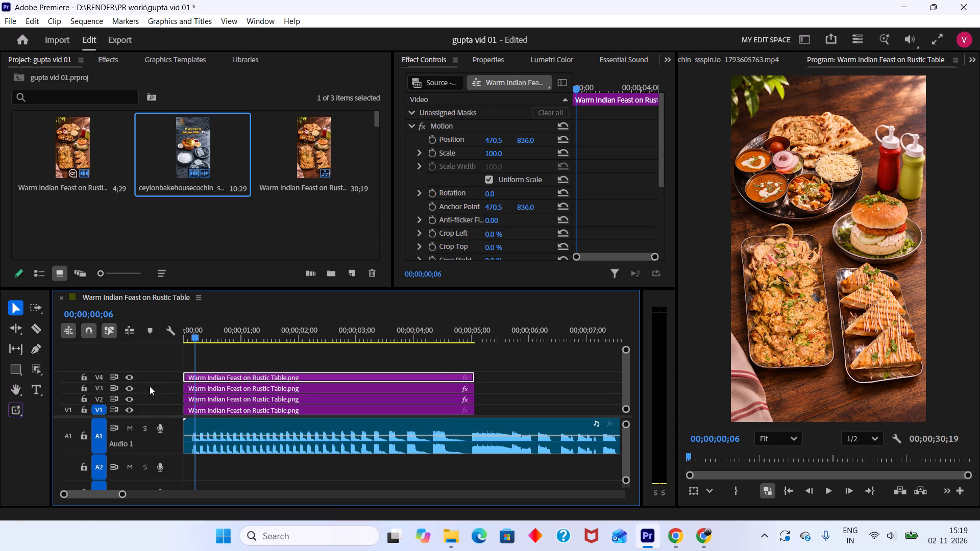
Hide tracks V1 to V3 and create an object mask on the V4 copy by lassoing the tray of triangular sandwiches.
click(132, 390)
click(131, 397)
click(131, 407)
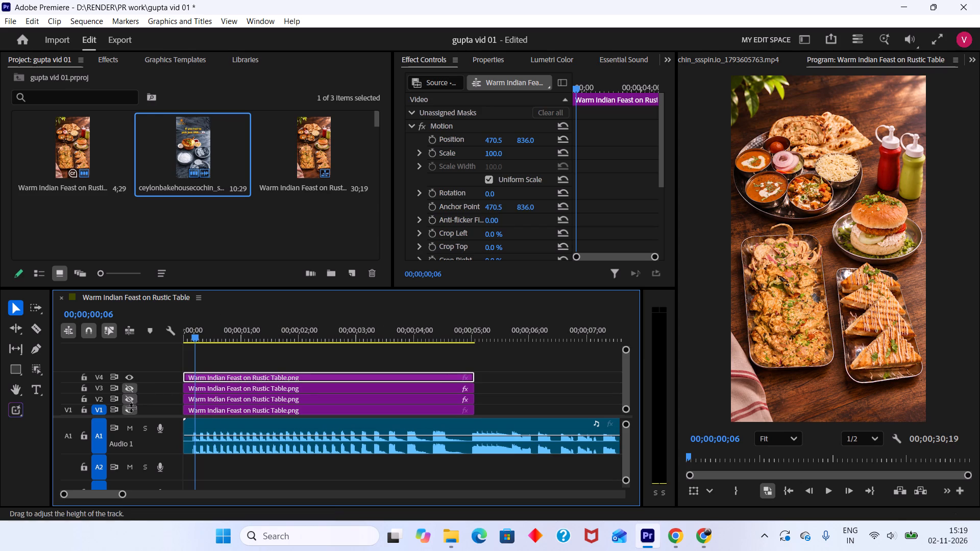
click(130, 411)
click(130, 411)
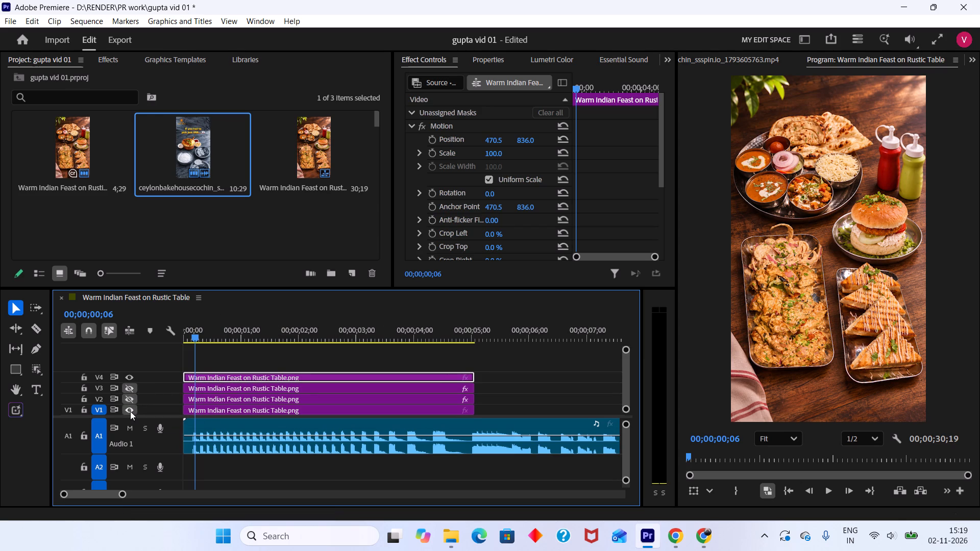
drag(40, 372, 71, 370)
drag(831, 275, 836, 300)
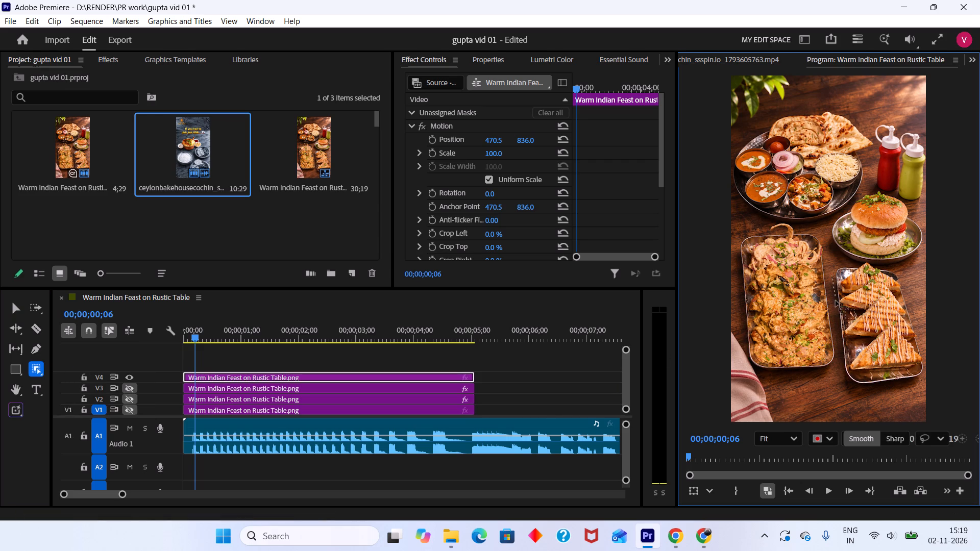
drag(836, 300, 920, 318)
drag(920, 318, 870, 261)
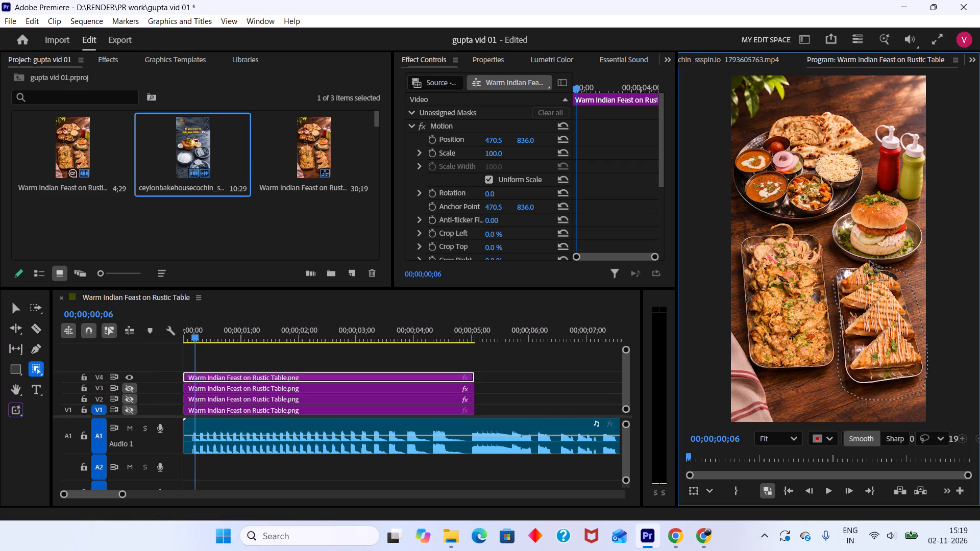
drag(870, 261, 838, 281)
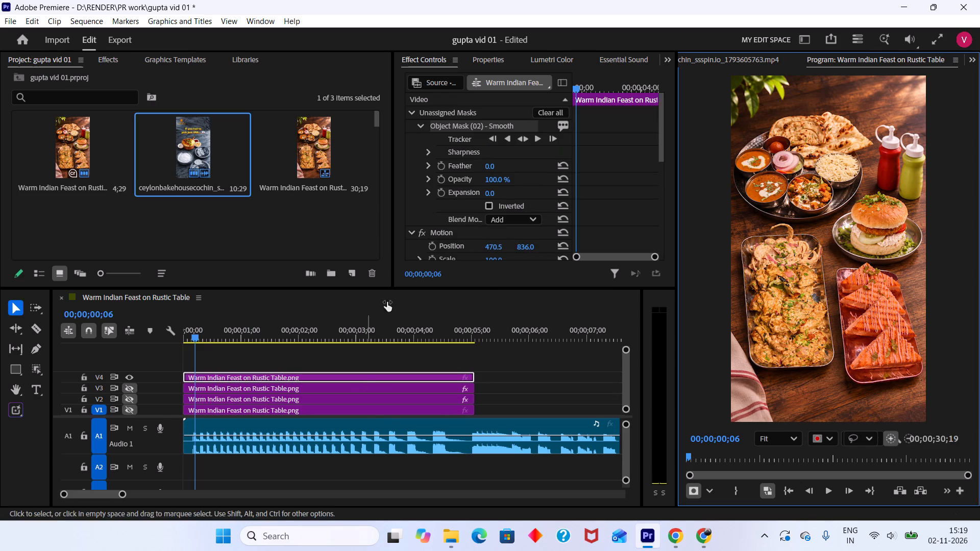
Change the V4 copy's unassigned sandwich mask to an opacity mask, and turn tracks V3, V2 and V1 visible again.
right_click(476, 120)
click(449, 123)
right_click(449, 123)
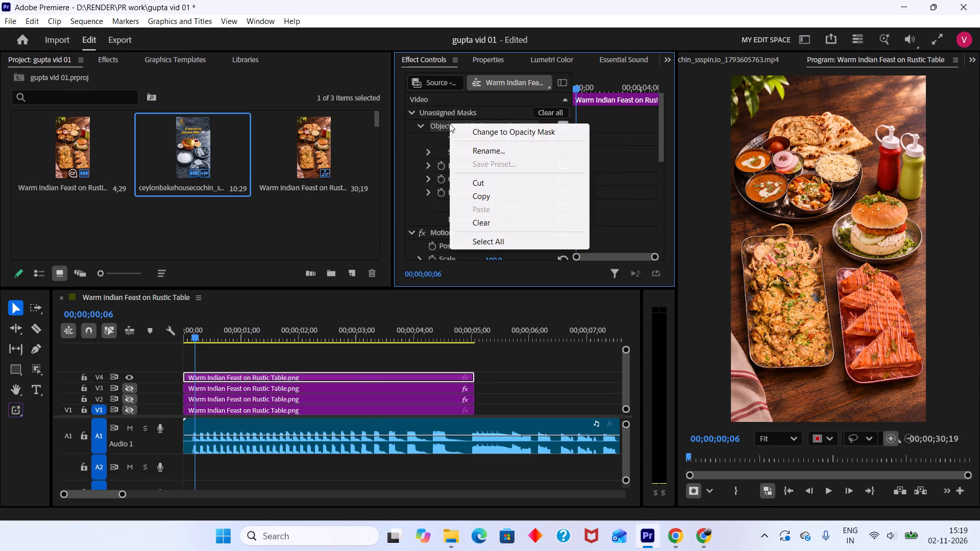
click(477, 131)
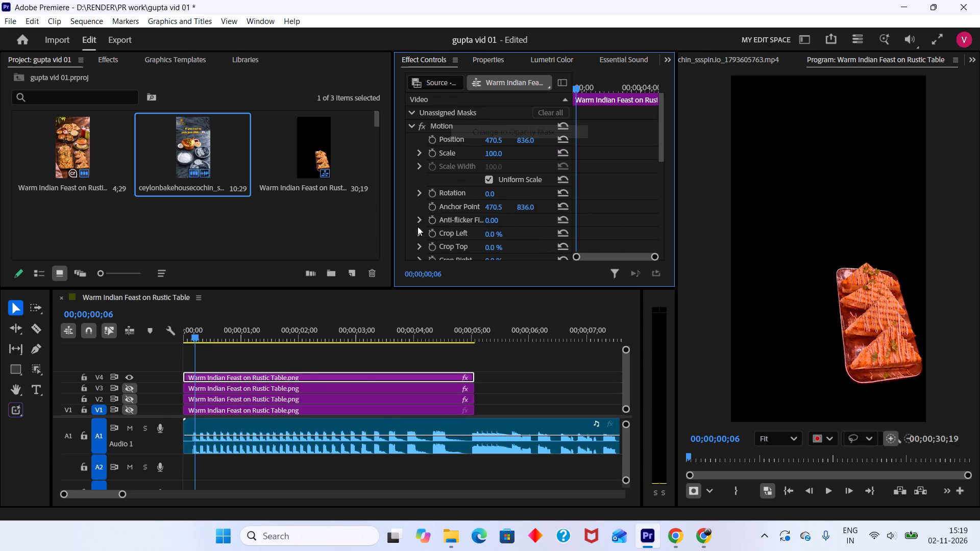
click(131, 388)
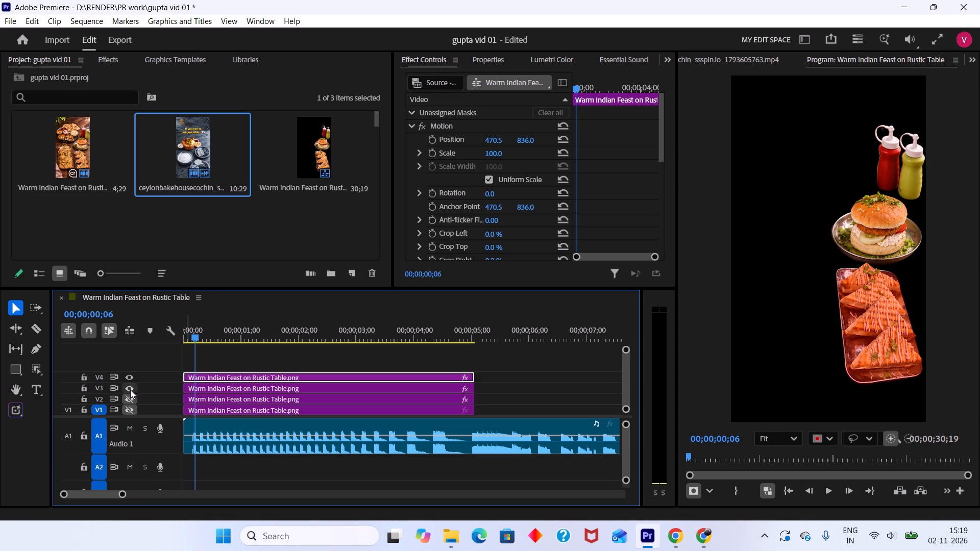
click(132, 399)
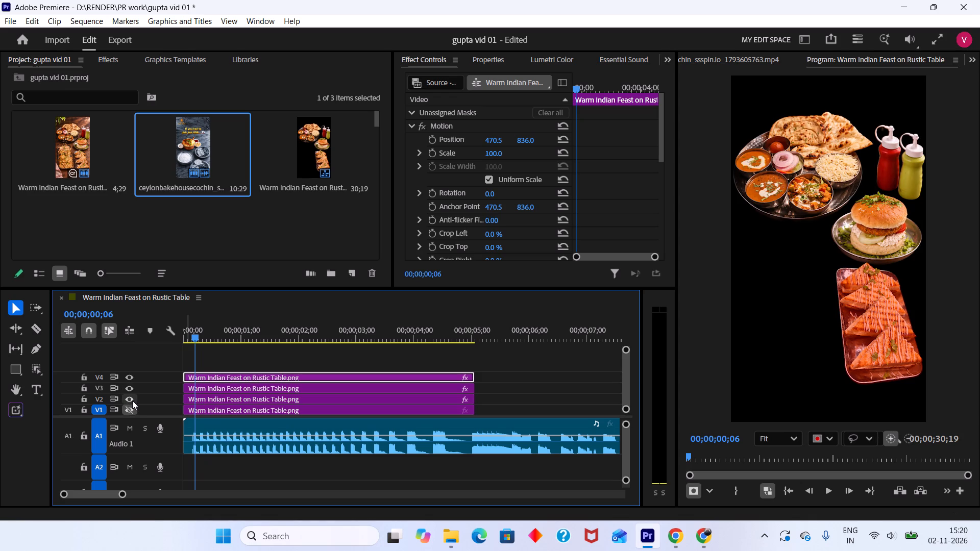
click(132, 400)
click(132, 400)
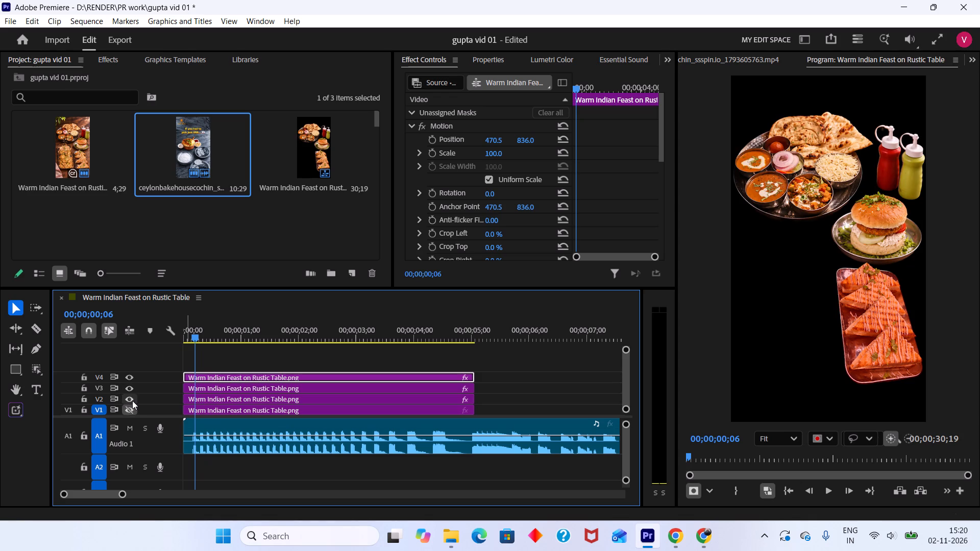
click(132, 412)
Duplicate the unmasked food image from V1 onto V5, reduce the height of track V5, and select the new copy.
click(247, 412)
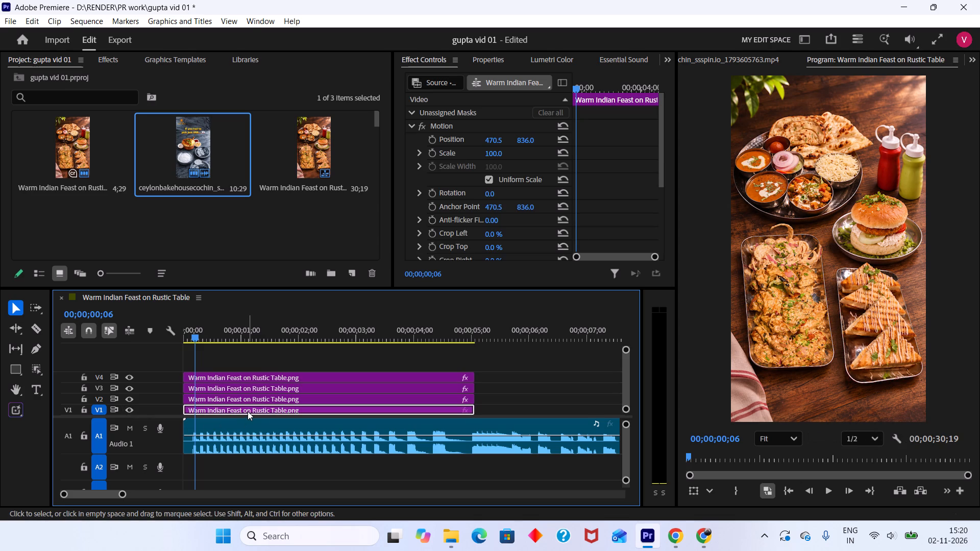
alt+drag(248, 410, 247, 364)
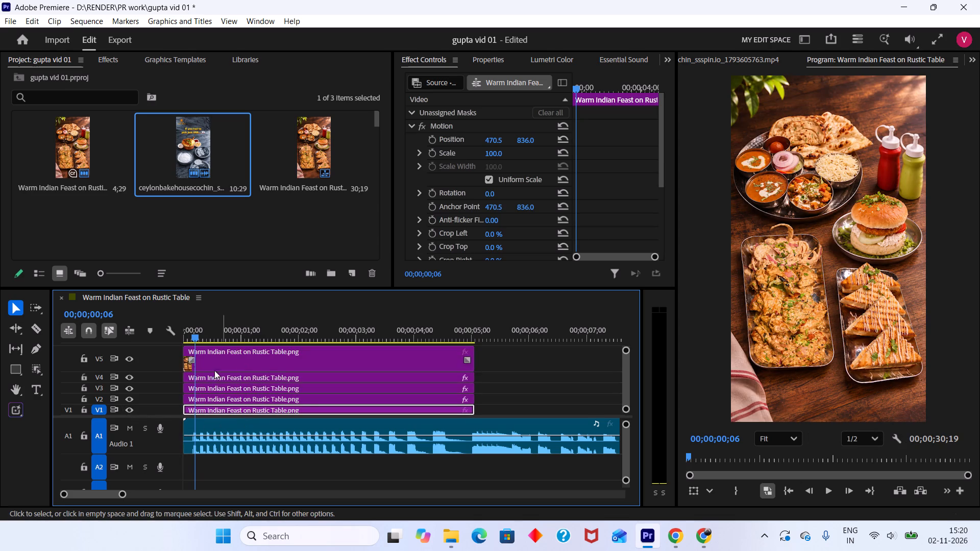
click(168, 359)
alt+scroll(168, 359, down, 7)
click(219, 366)
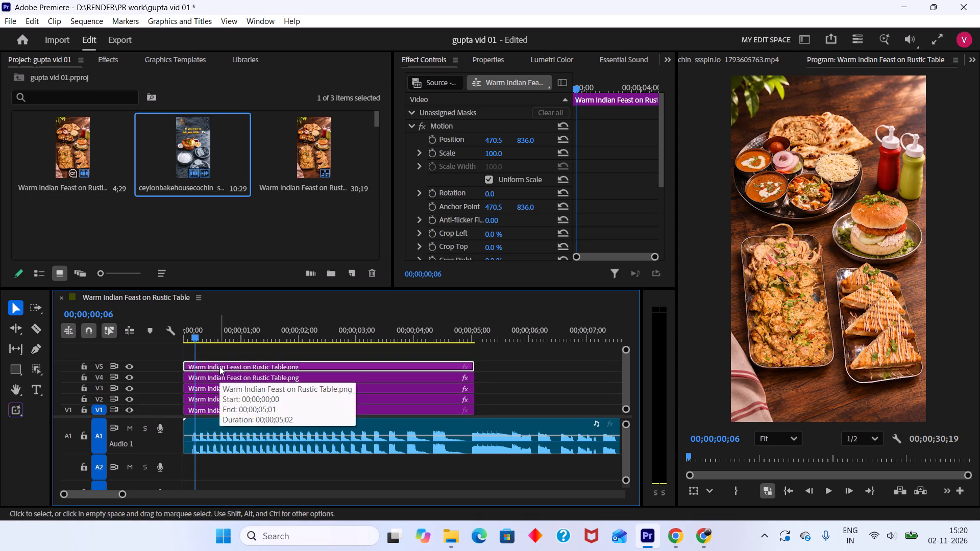
Create an object mask directly under the V5 copy's Opacity effect, picking the large rectangular food tray beside the sandwiches.
scroll(440, 231, down, 4)
click(440, 235)
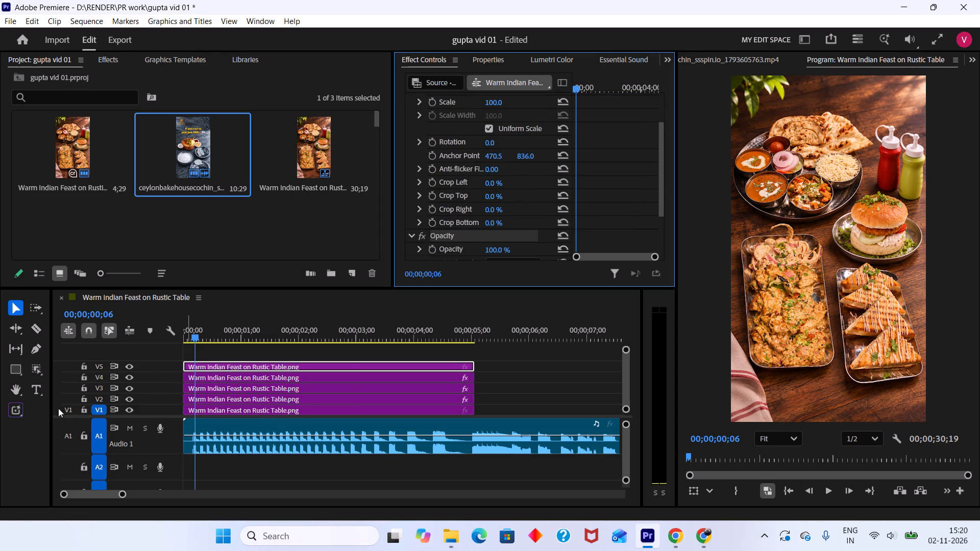
drag(39, 367, 57, 368)
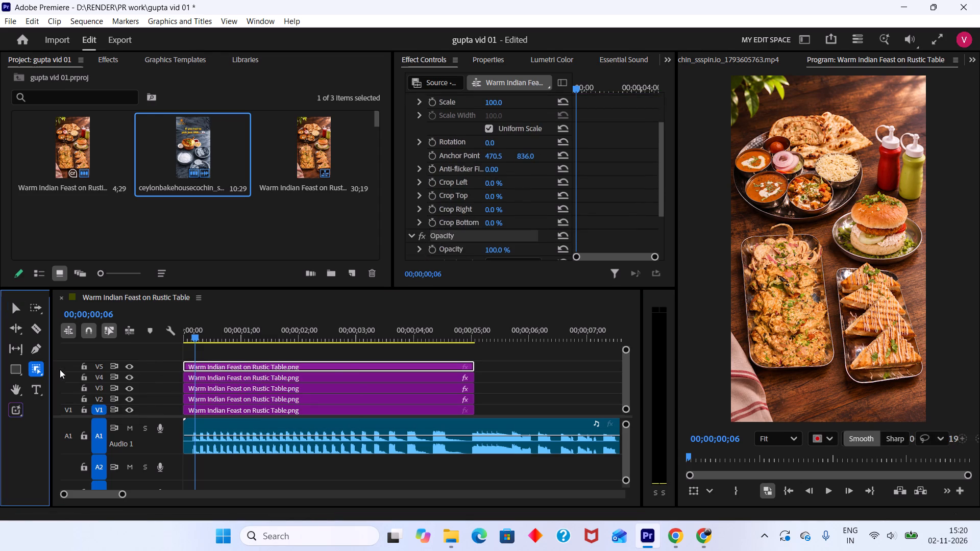
click(798, 296)
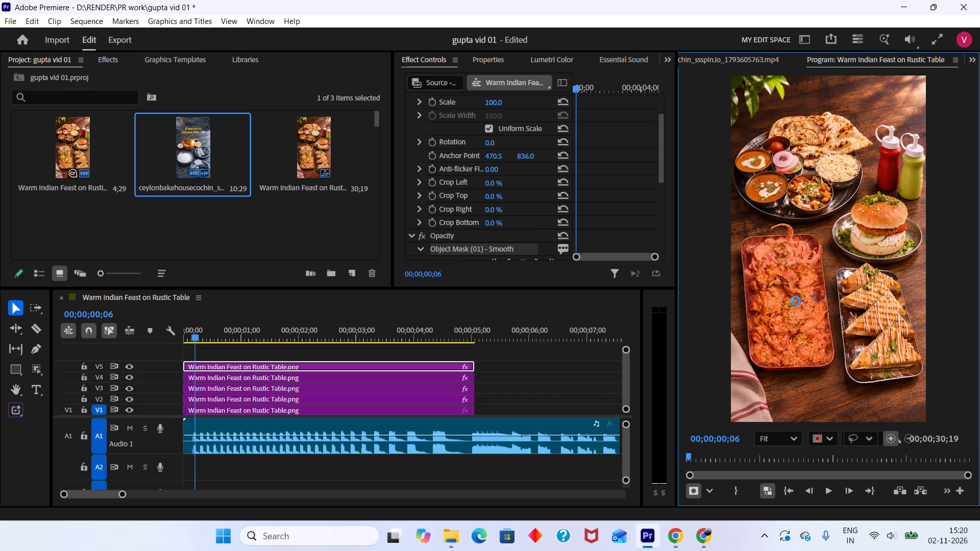
Hide and re-show tracks V1 to V4 to check the V5 tray cutout, and save the project.
click(131, 378)
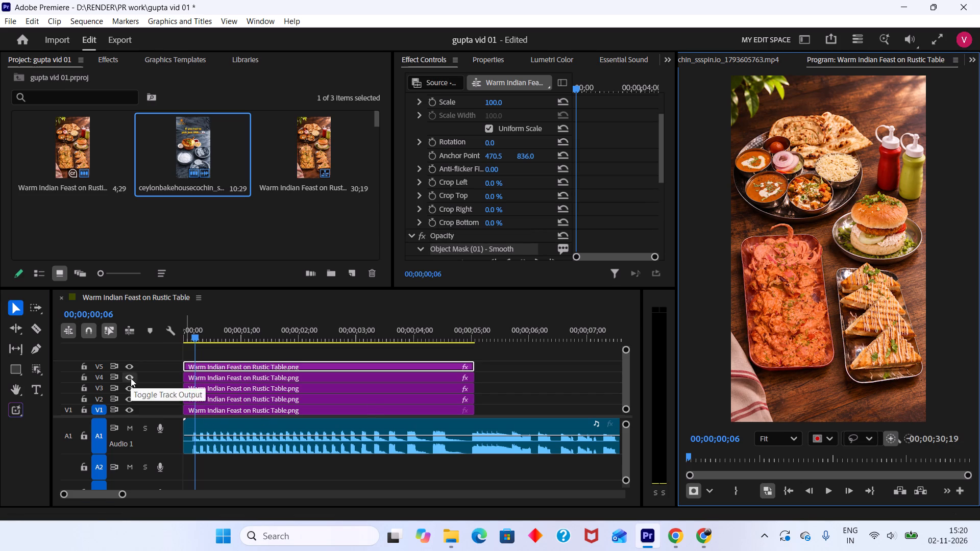
click(130, 390)
click(130, 398)
click(130, 409)
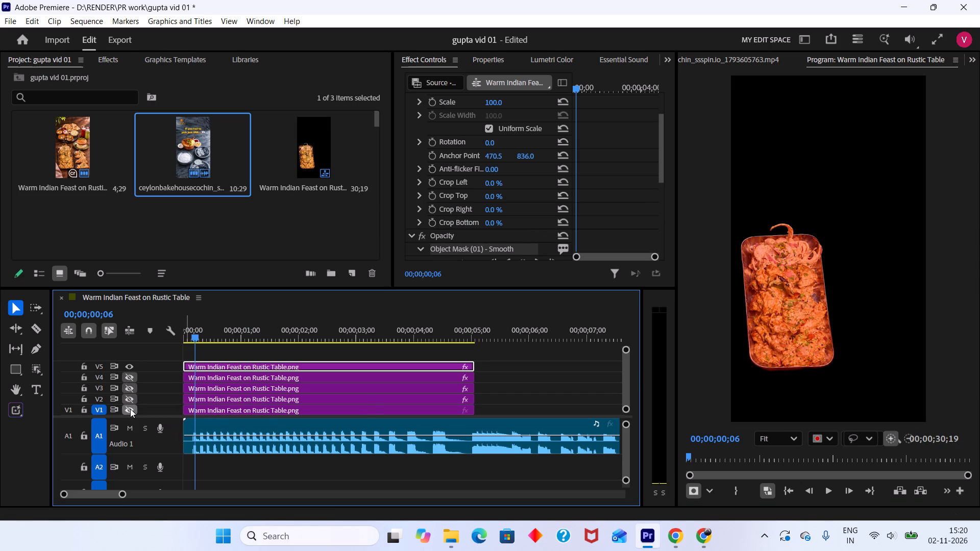
click(130, 409)
click(133, 403)
click(133, 389)
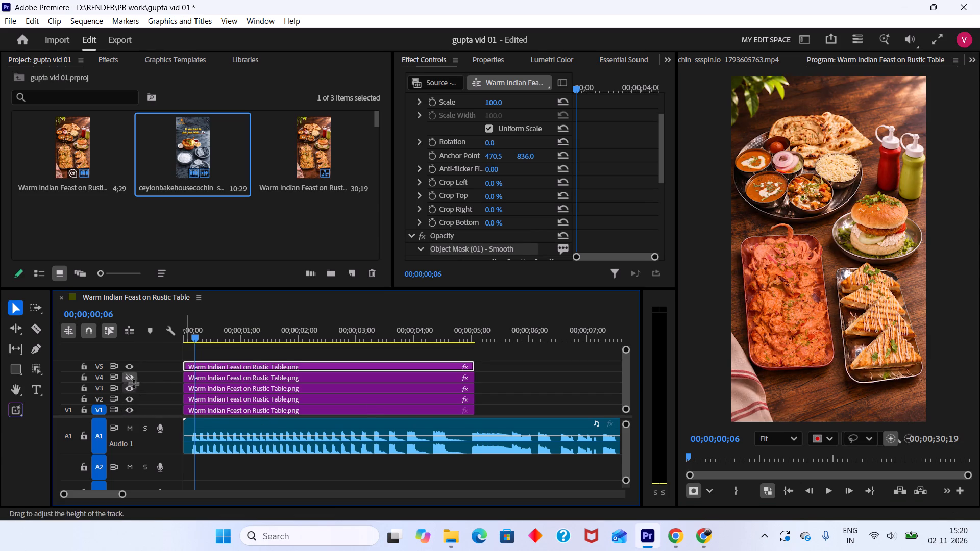
click(133, 381)
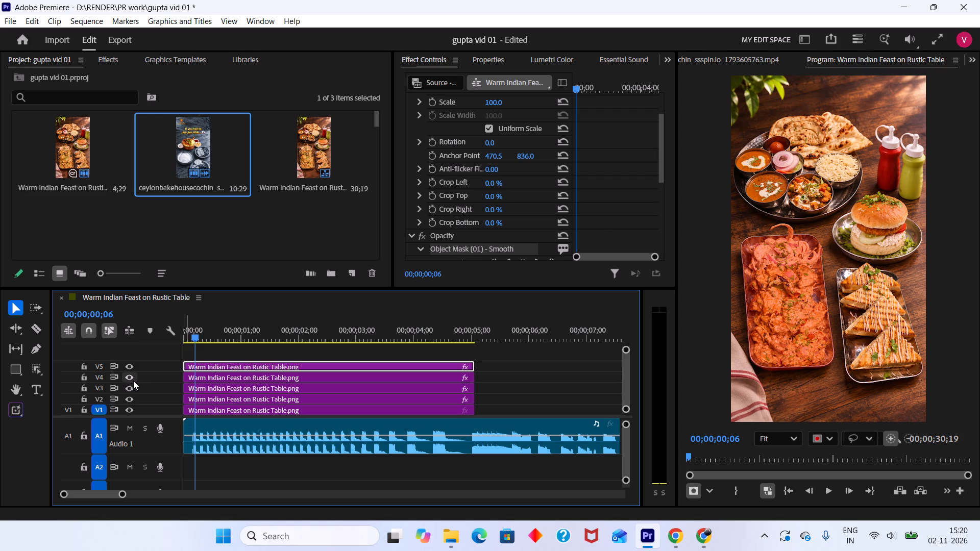
key(ctrl+s)
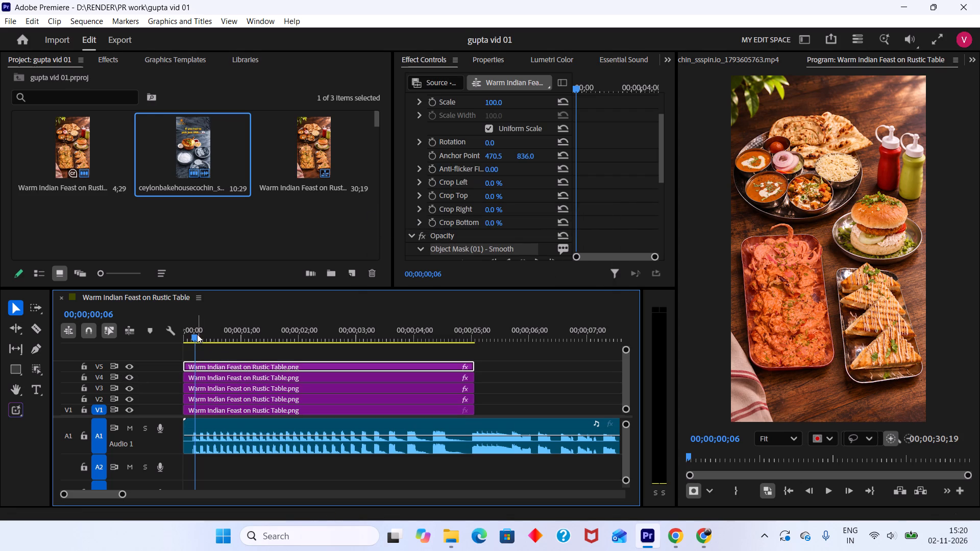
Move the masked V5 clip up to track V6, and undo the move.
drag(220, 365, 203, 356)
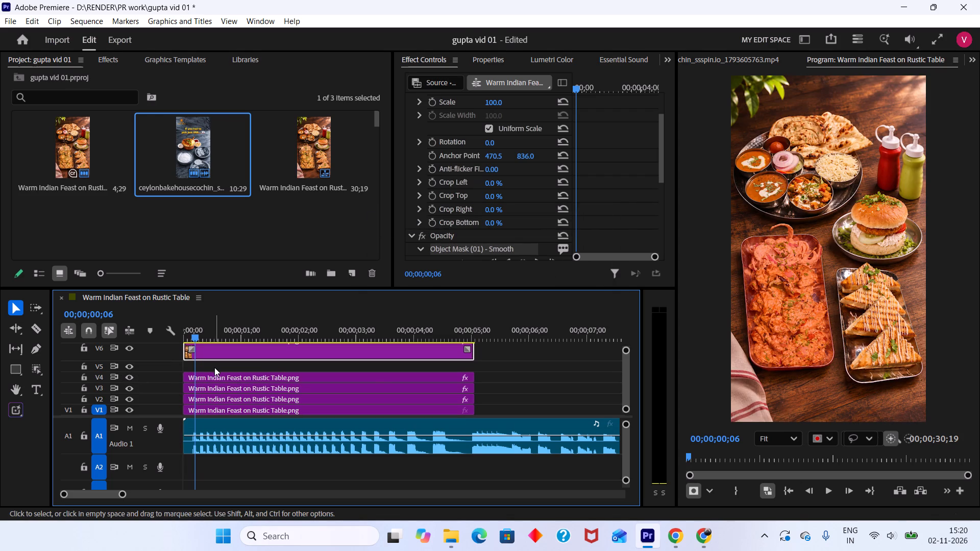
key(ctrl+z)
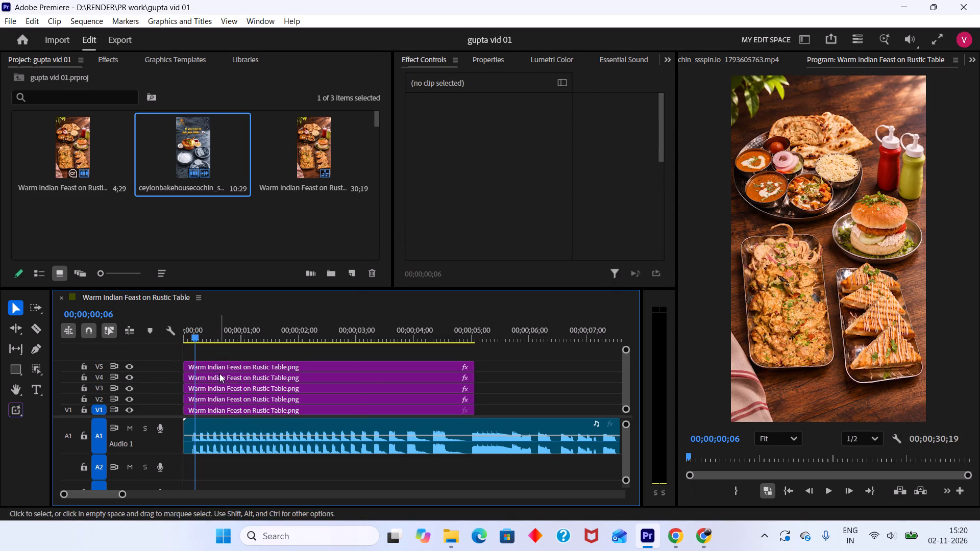
Save the project.
key(ctrl+s)
Hide tracks V1 to V4, re-show them one by one from V4 down to check each dish cutout, and save the project.
click(134, 377)
click(133, 386)
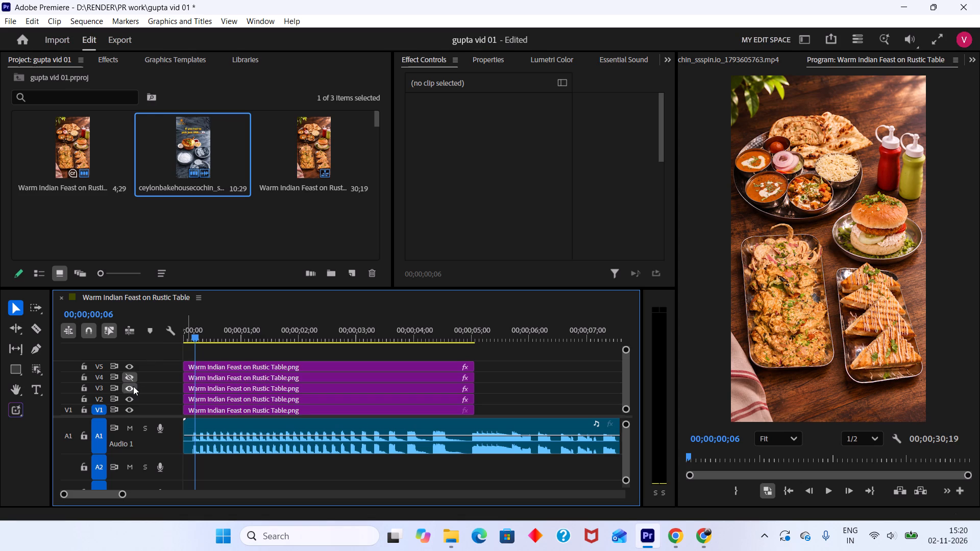
click(131, 400)
click(131, 409)
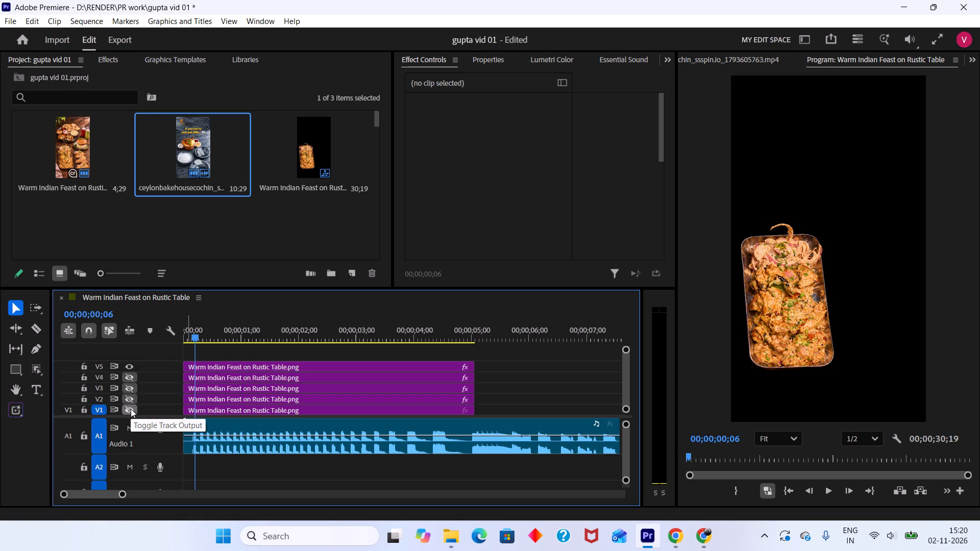
click(132, 377)
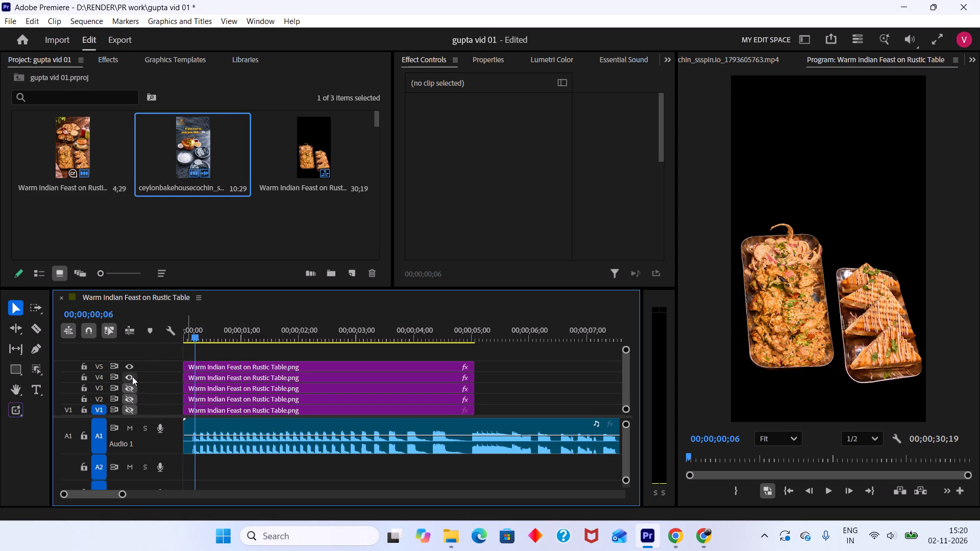
click(132, 392)
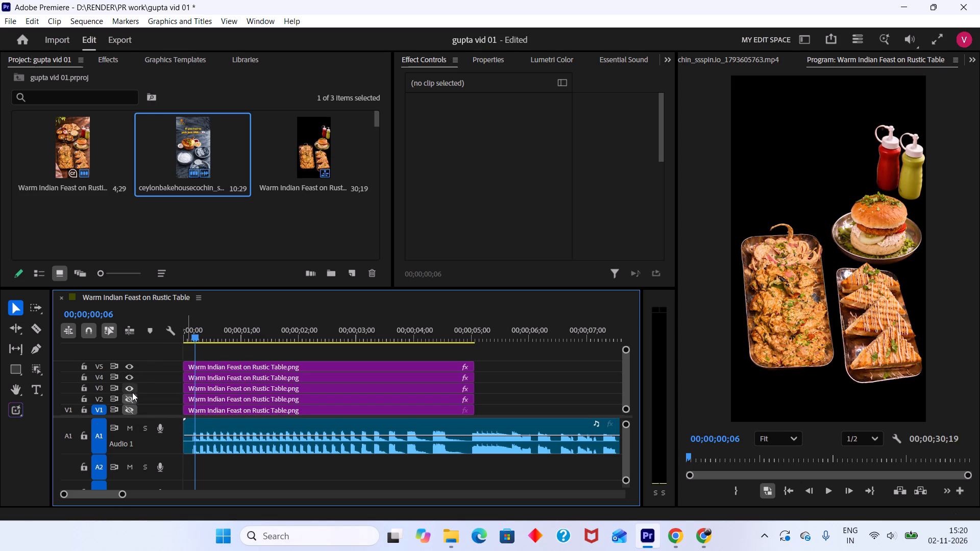
click(132, 400)
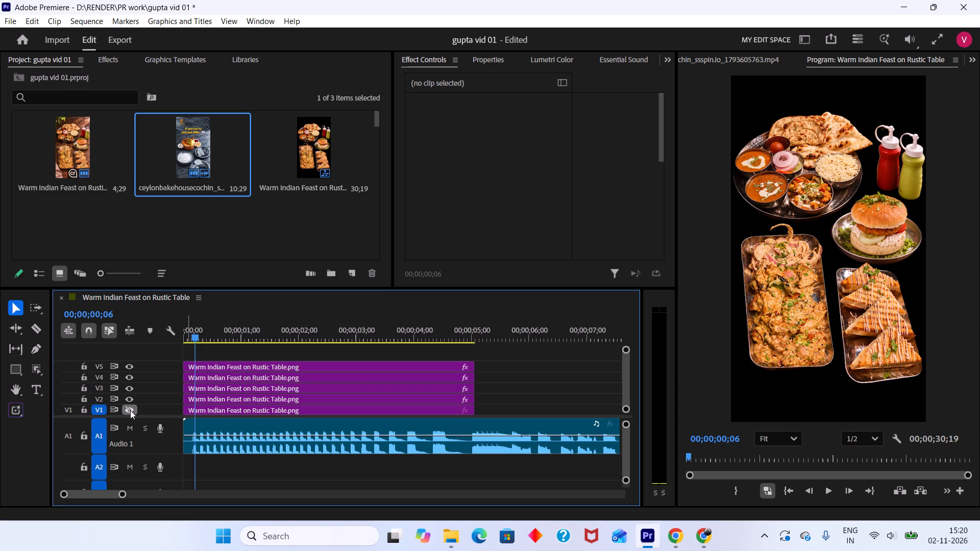
click(130, 410)
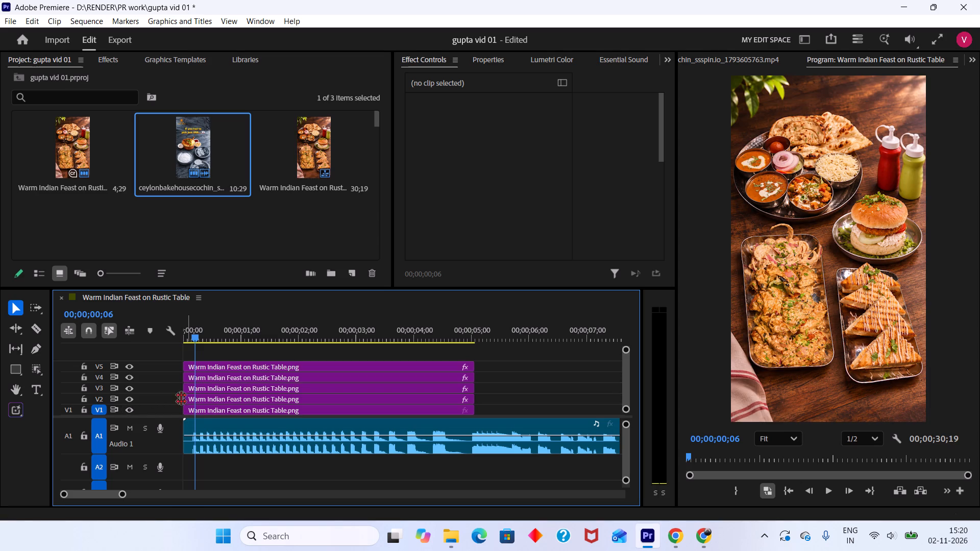
key(ctrl+s)
Play and scrub the sequence's opening to locate the first audio beat, and select the base image clip on V1.
drag(215, 333, 174, 354)
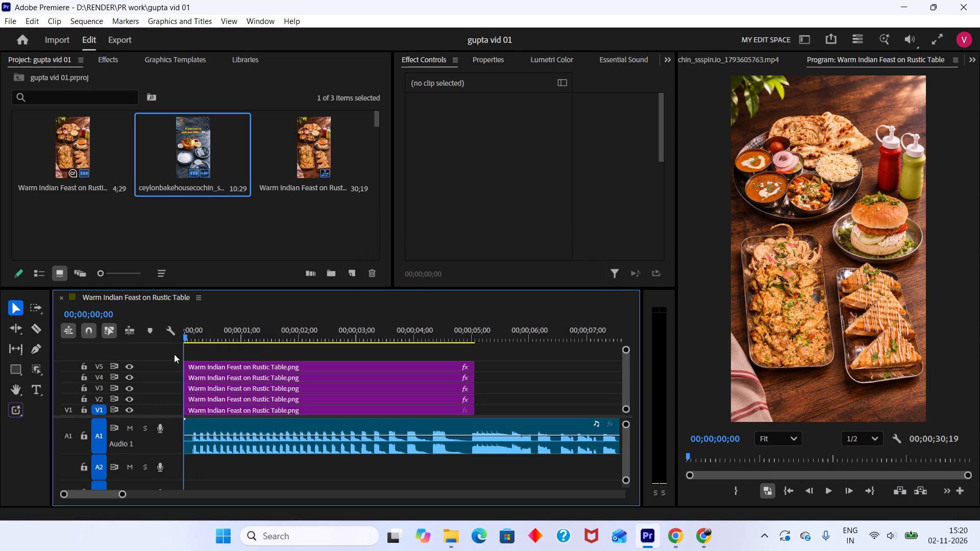
drag(174, 354, 164, 341)
key(space)
key(space)
alt+scroll(184, 399, up, 6)
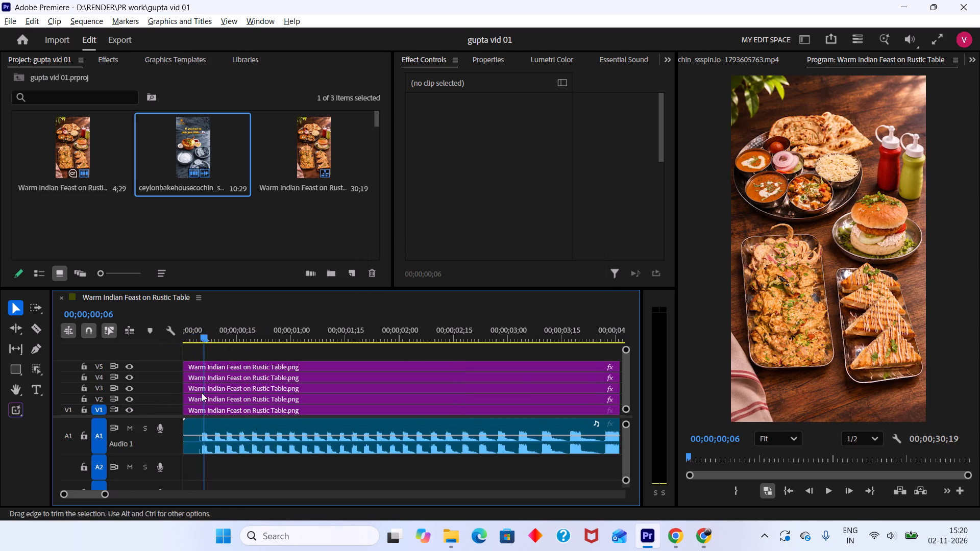
alt+scroll(206, 399, up, 6)
scroll(208, 398, up, 10)
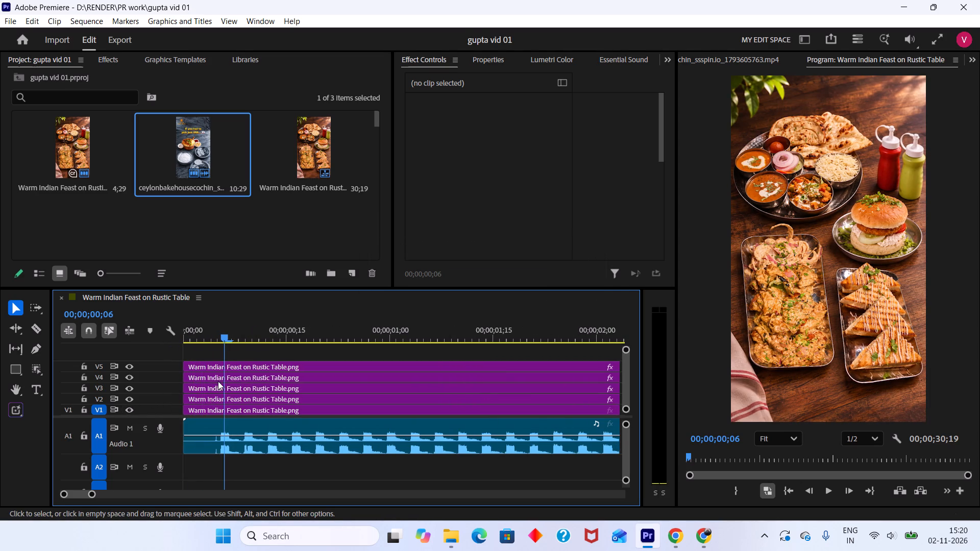
click(229, 409)
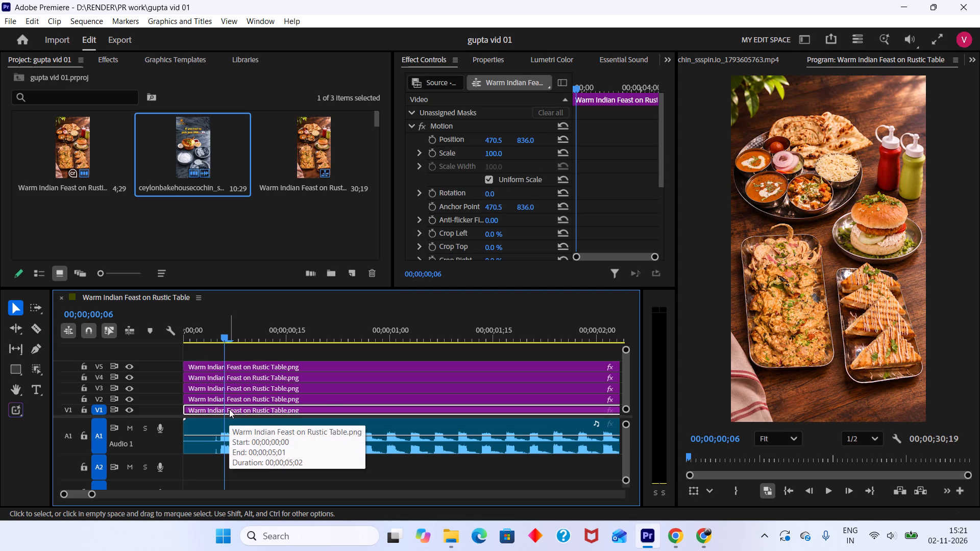
alt+scroll(229, 409, down, 7)
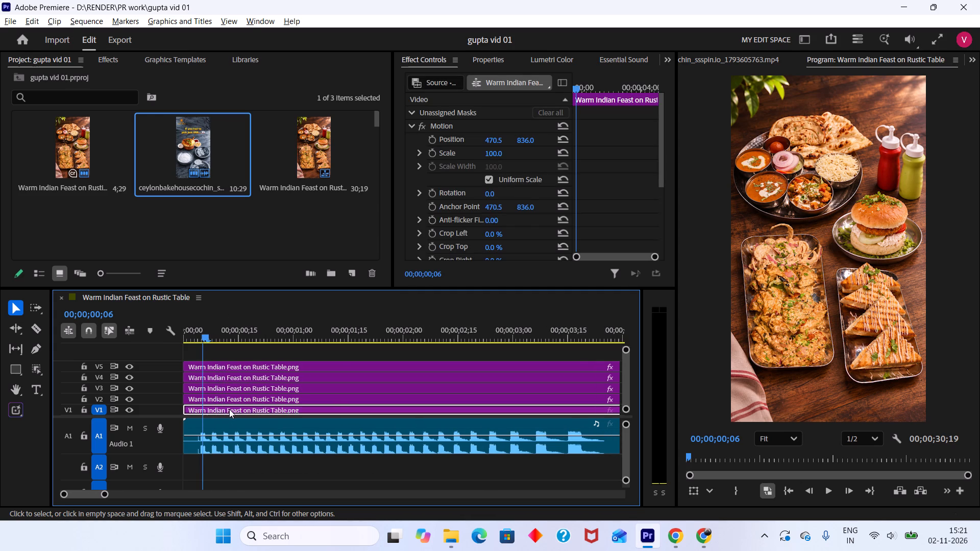
alt+scroll(229, 409, down, 3)
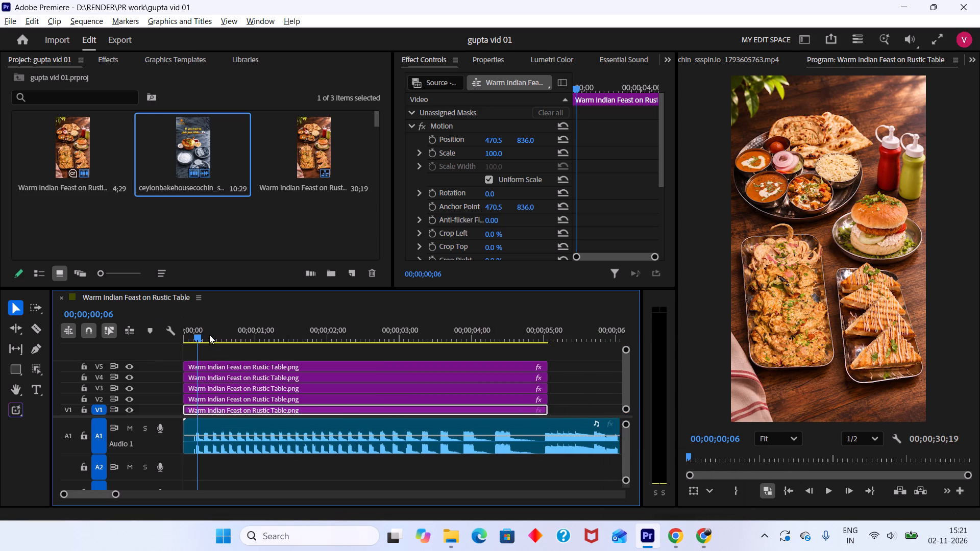
drag(204, 334, 175, 329)
key(space)
key(space)
alt+scroll(195, 341, up, 4)
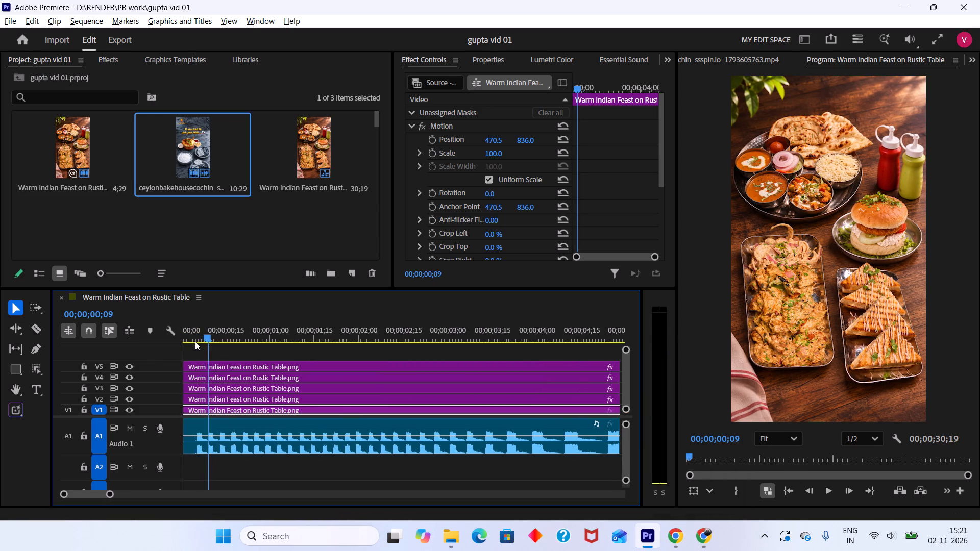
drag(210, 334, 200, 334)
alt+scroll(210, 378, up, 4)
scroll(210, 380, up, 9)
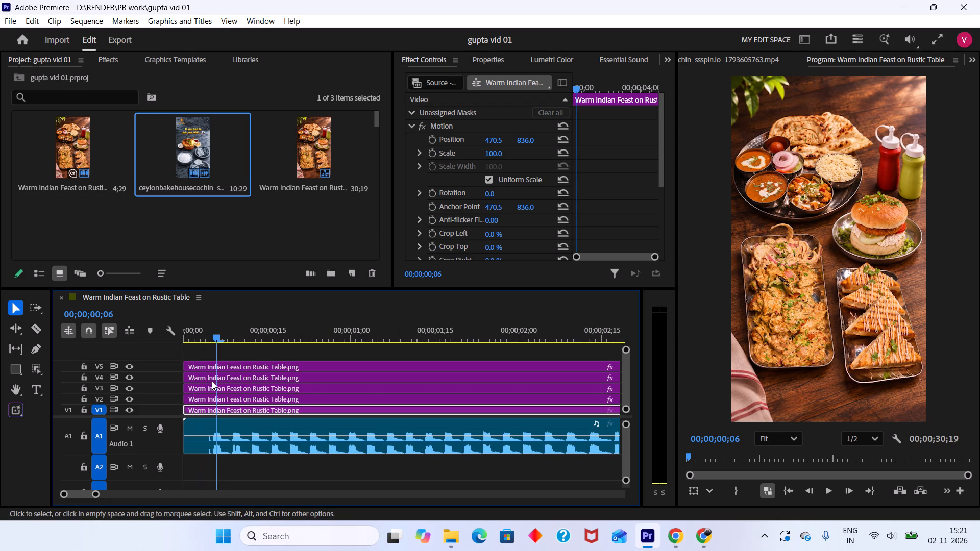
Desaturate the V1 base clip by setting its Lumetri Basic Correction Saturation to 0.
click(477, 59)
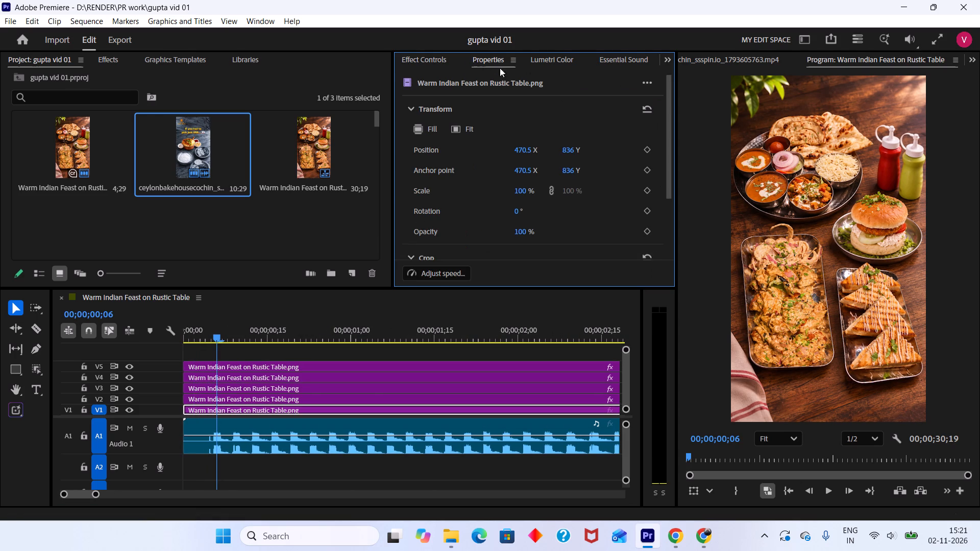
click(541, 62)
click(408, 155)
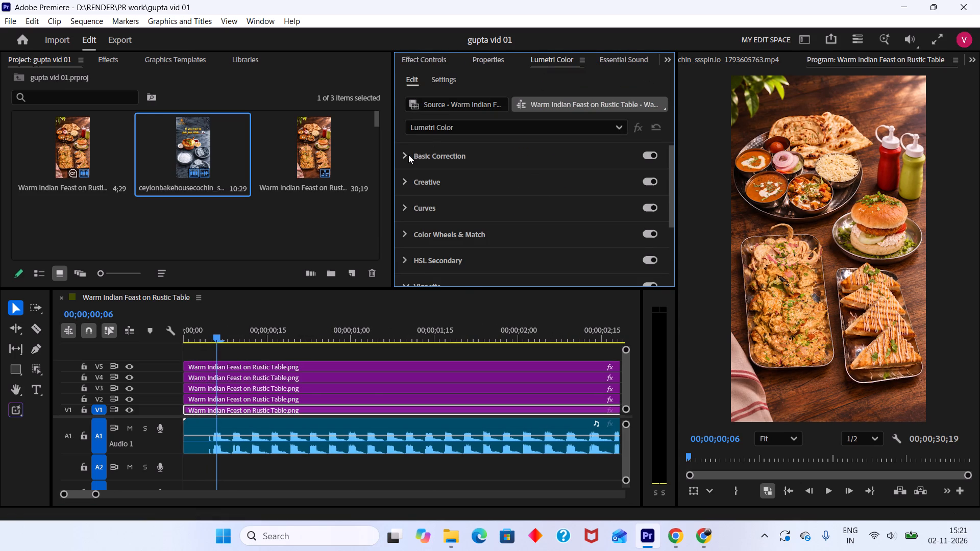
scroll(445, 226, down, 7)
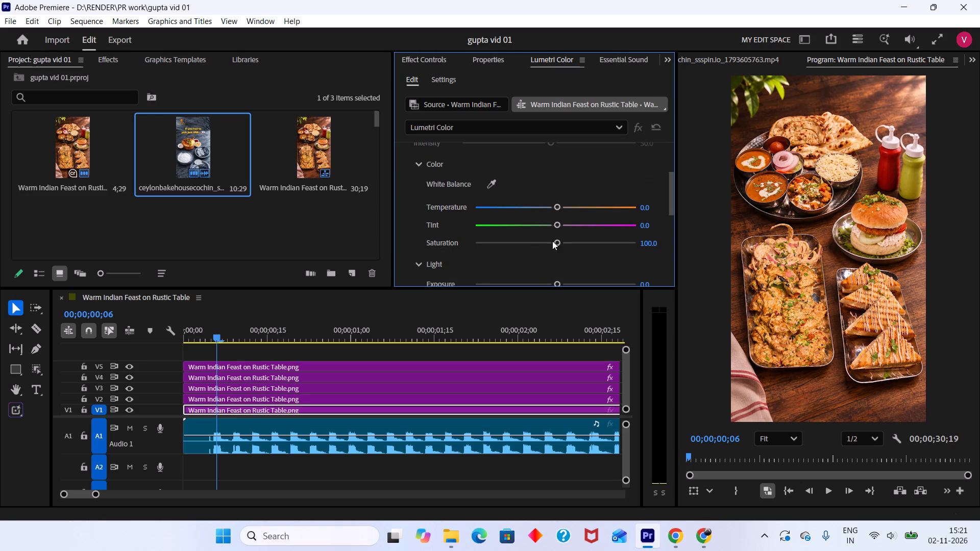
drag(553, 241, 364, 272)
Check the opening of the Ceylon Bake House reference reel further along the timeline, and return to the sequence start.
alt+scroll(392, 361, down, 20)
alt+scroll(392, 361, down, 8)
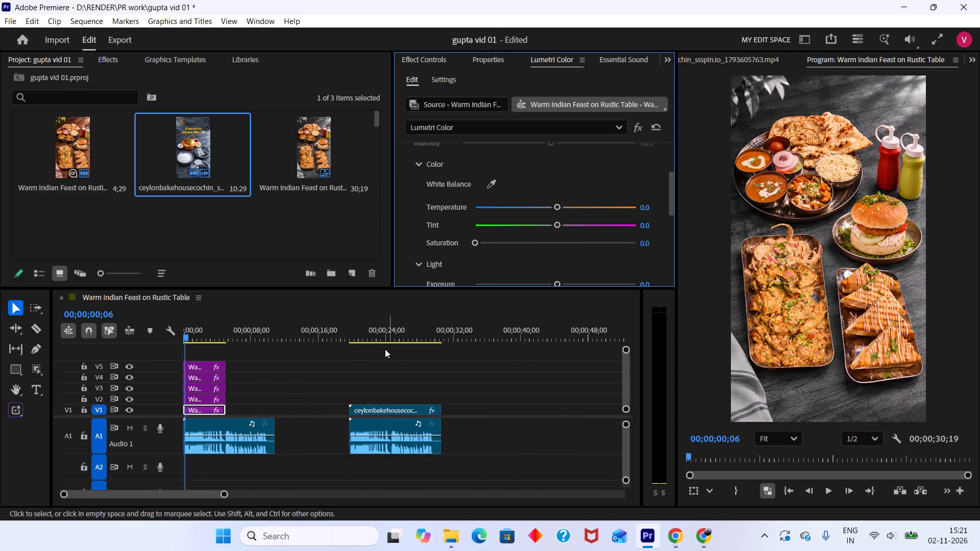
drag(358, 335, 356, 335)
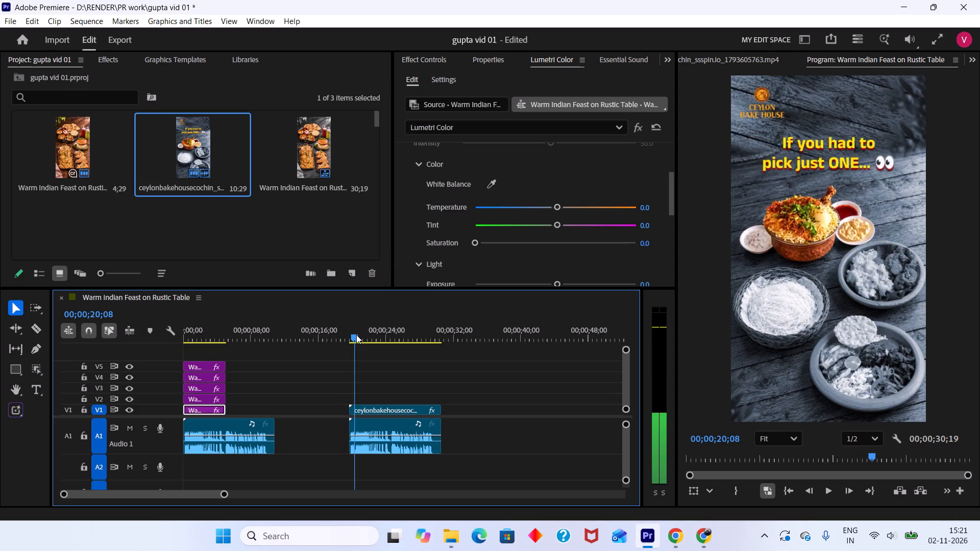
drag(356, 335, 101, 343)
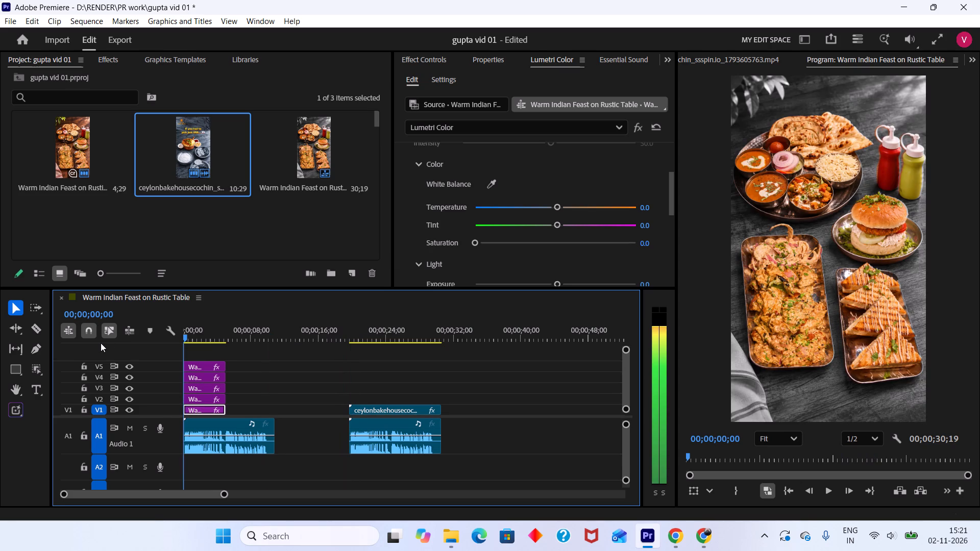
drag(101, 343, 100, 343)
Shift the V2 thali platter clip to start on the first audio beat at 00;00;00;06, and scrub across its start to check the reveal.
alt+scroll(194, 387, up, 5)
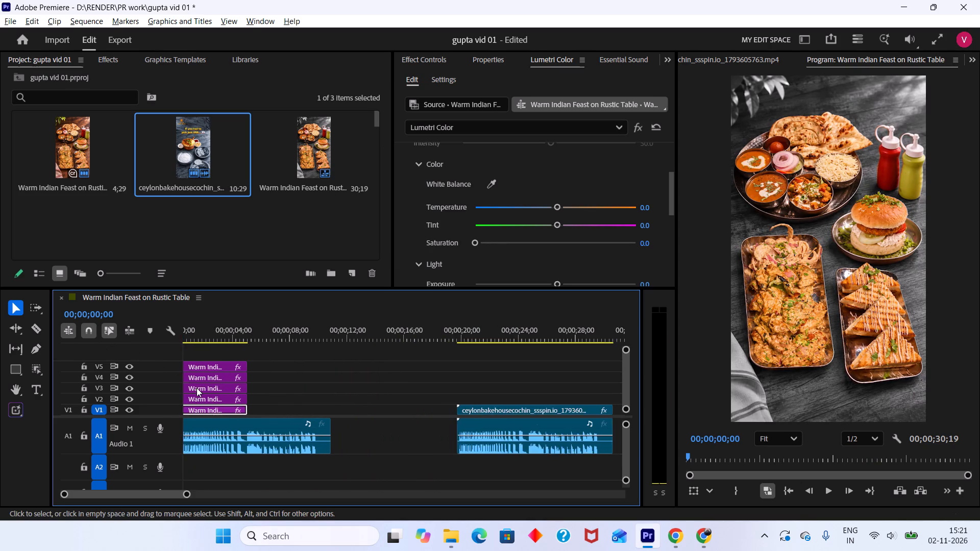
alt+scroll(199, 390, up, 6)
scroll(199, 390, up, 6)
alt+scroll(199, 390, up, 19)
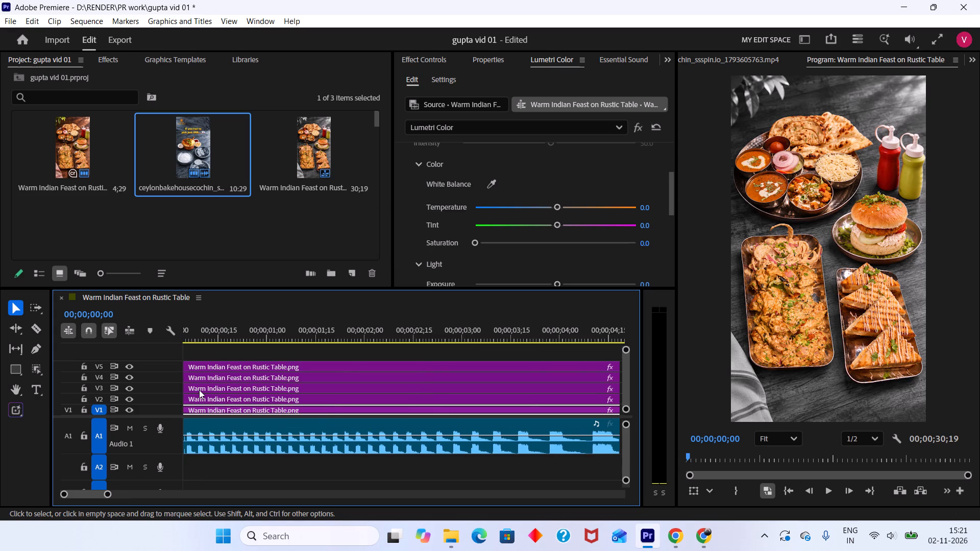
alt+scroll(199, 390, up, 10)
drag(189, 337, 198, 342)
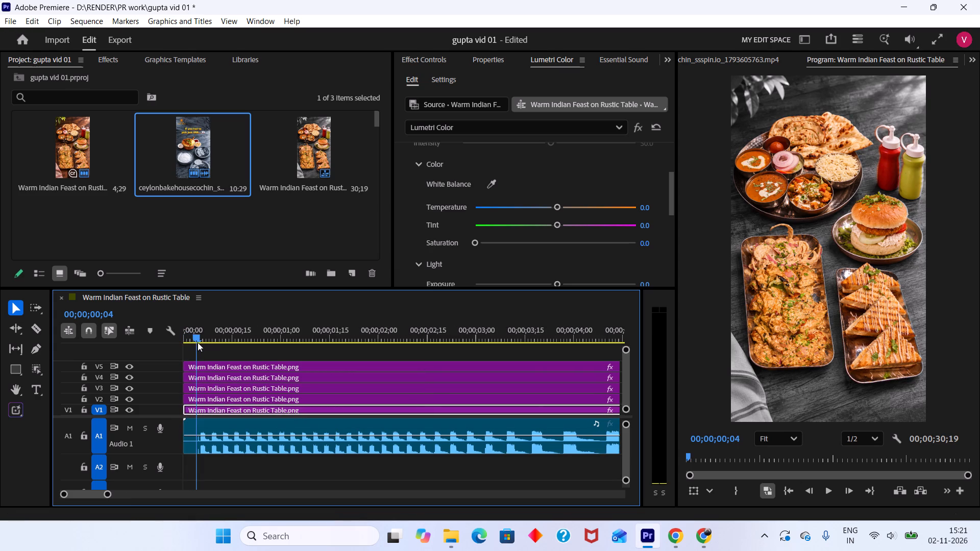
drag(198, 342, 203, 344)
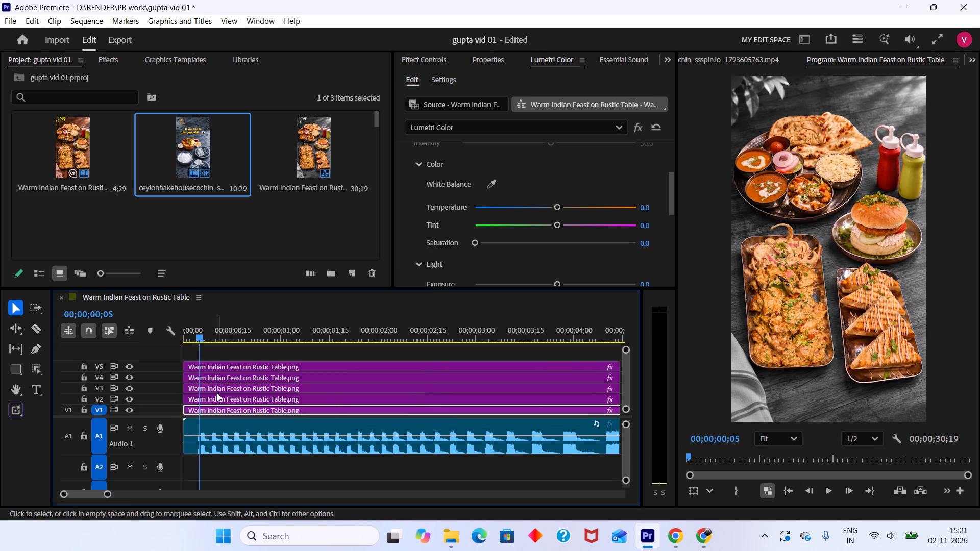
click(219, 396)
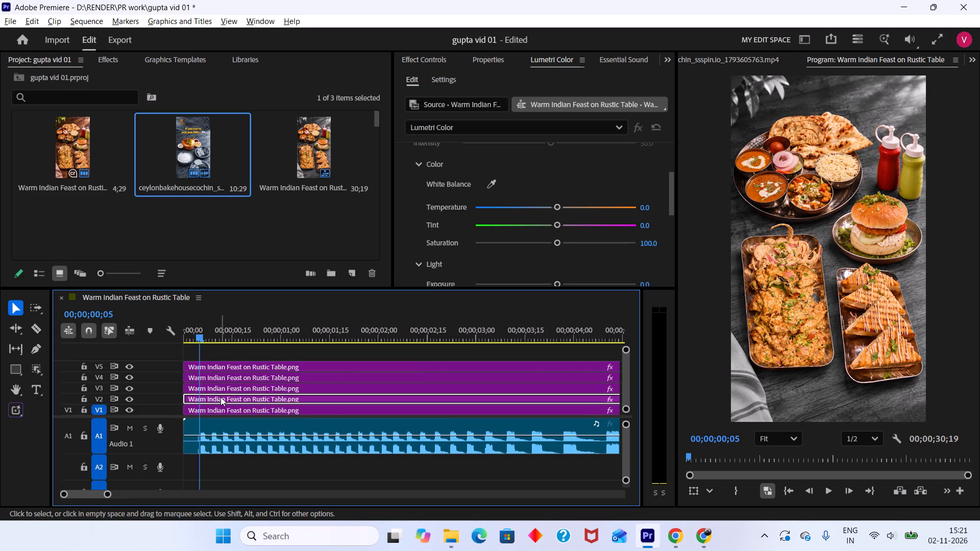
alt+scroll(220, 397, up, 4)
scroll(220, 397, up, 4)
alt+scroll(220, 399, up, 4)
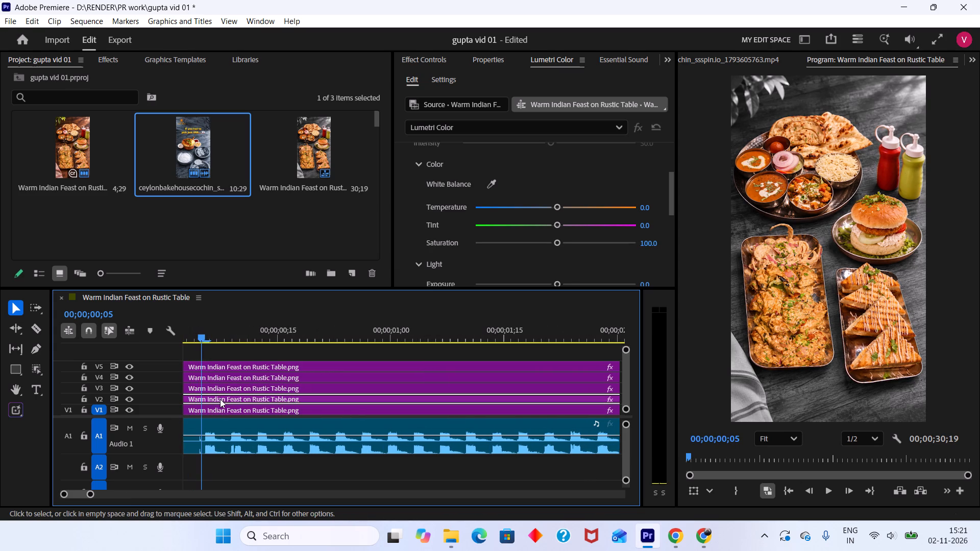
drag(201, 335, 208, 341)
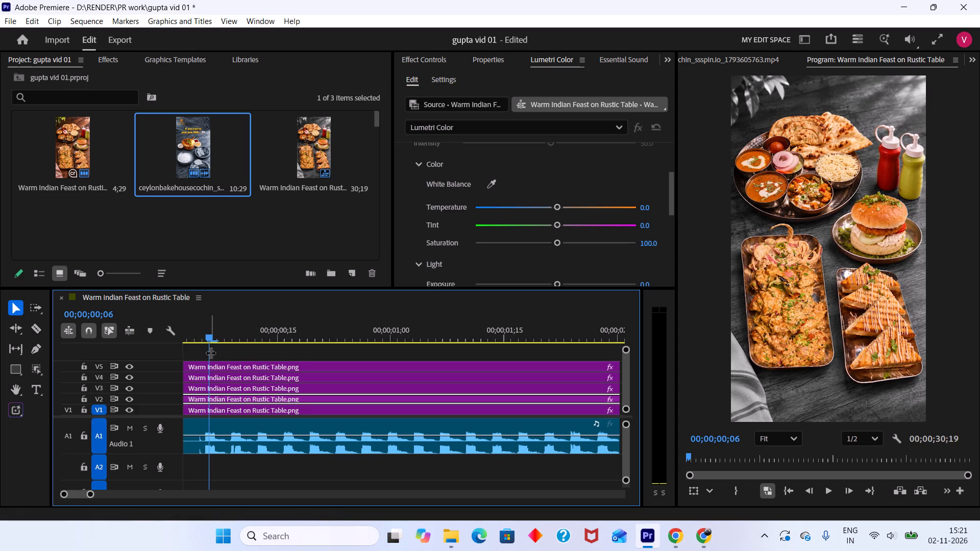
scroll(237, 362, up, 5)
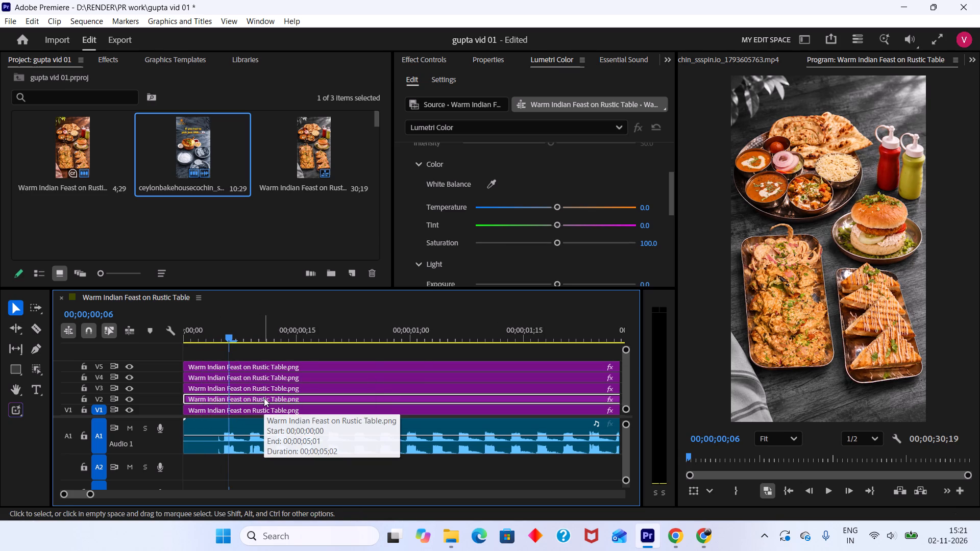
drag(261, 398, 302, 397)
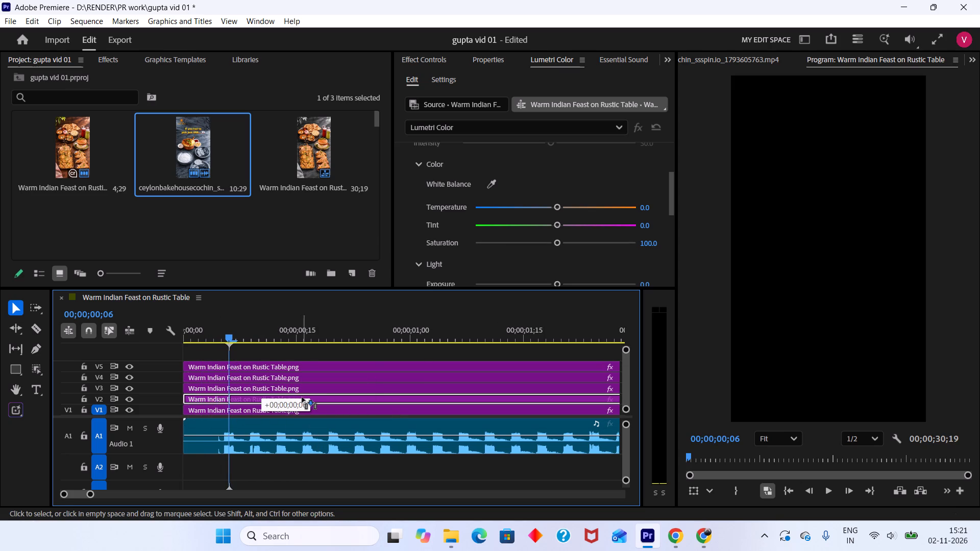
drag(302, 397, 303, 397)
drag(230, 333, 216, 333)
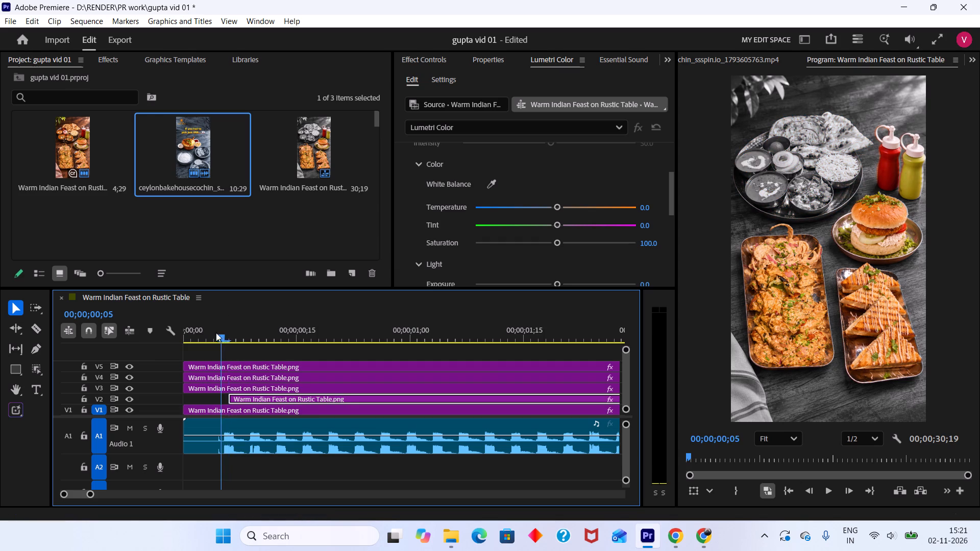
drag(216, 333, 228, 340)
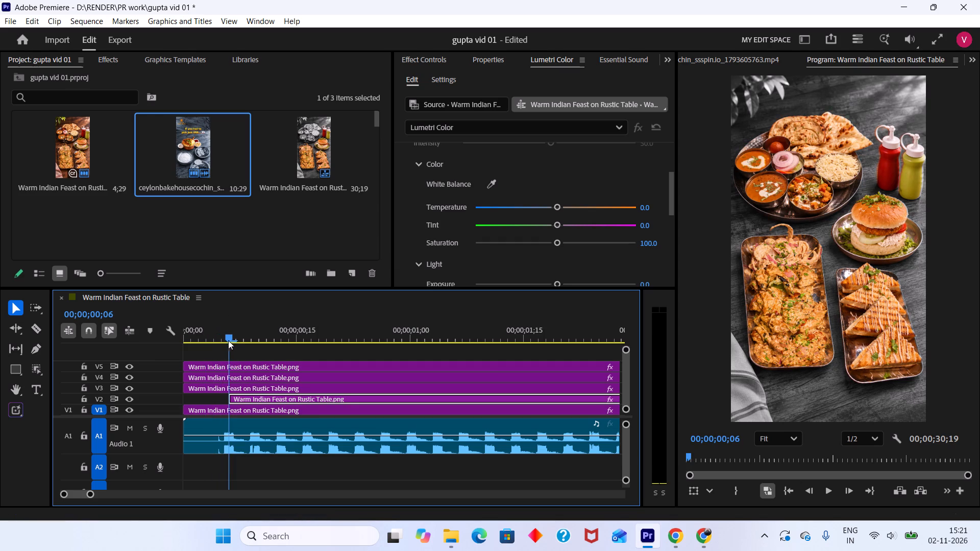
Cut the V2 thali platter clip on the next audio beat at 00;00;00;09 and delete the remainder after the cut.
drag(228, 340, 234, 343)
drag(234, 343, 250, 346)
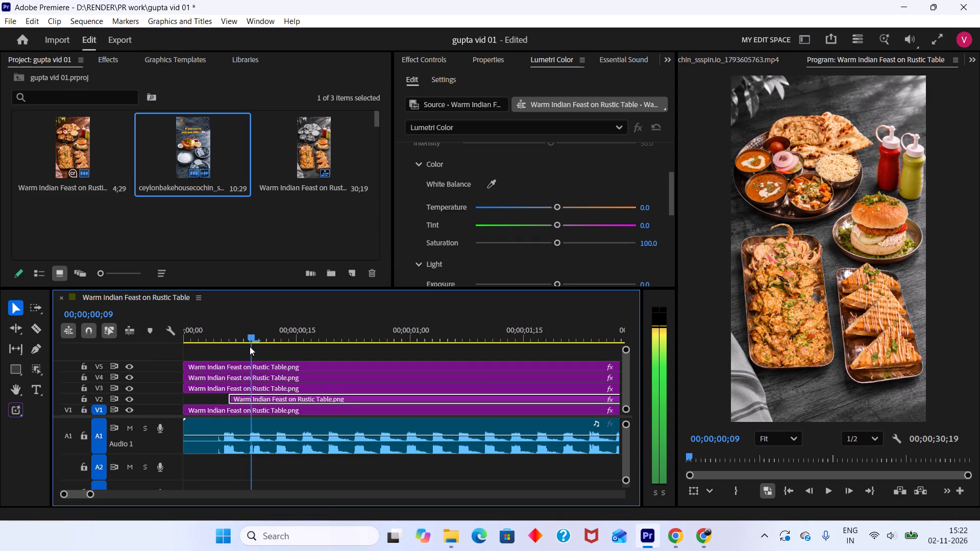
drag(250, 346, 252, 348)
drag(252, 348, 249, 348)
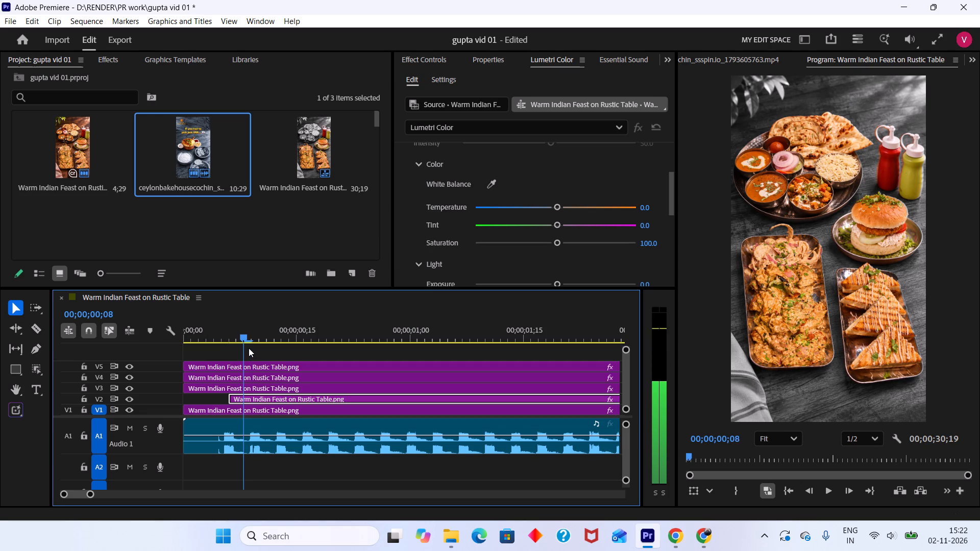
drag(249, 348, 253, 350)
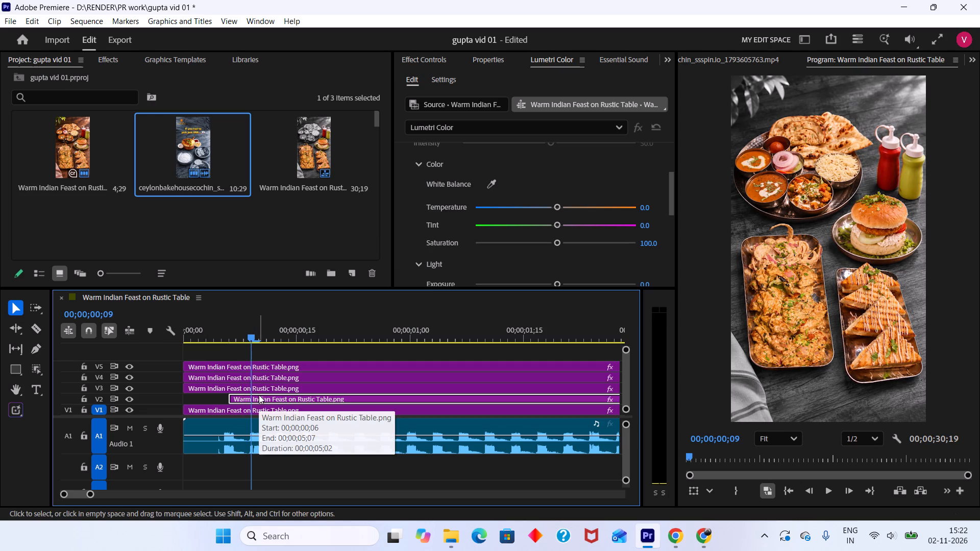
key(ctrl+k)
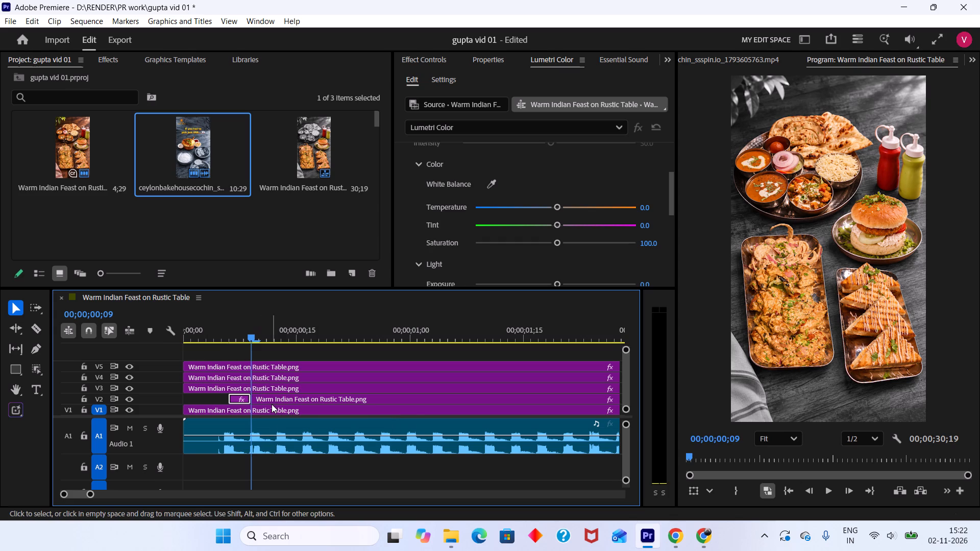
click(278, 399)
key(Delete)
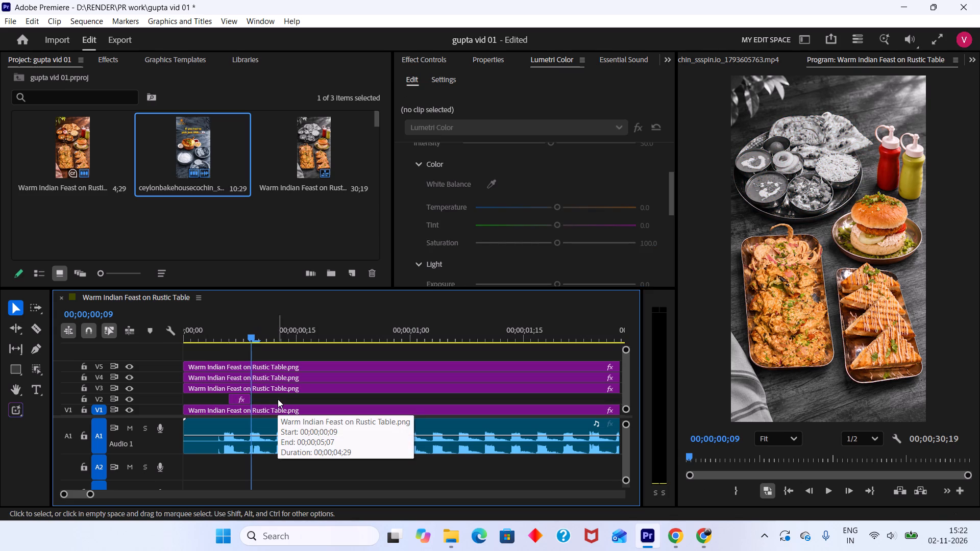
Shift the V3 burger and sauce bottles clip to start at 00;00;00;09, and cut off everything after the beat at 00;00;00;12.
drag(266, 387, 323, 388)
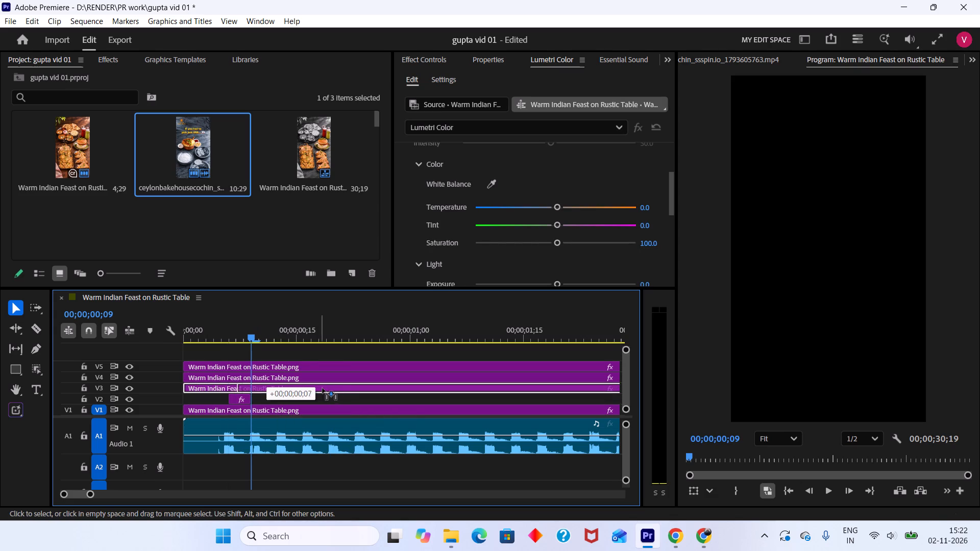
drag(323, 388, 335, 389)
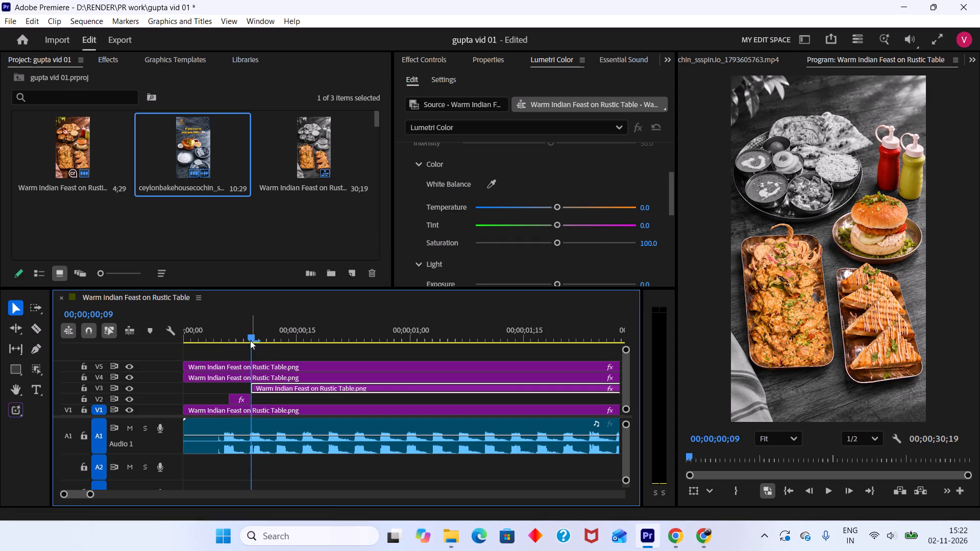
drag(245, 338, 227, 331)
key(space)
key(space)
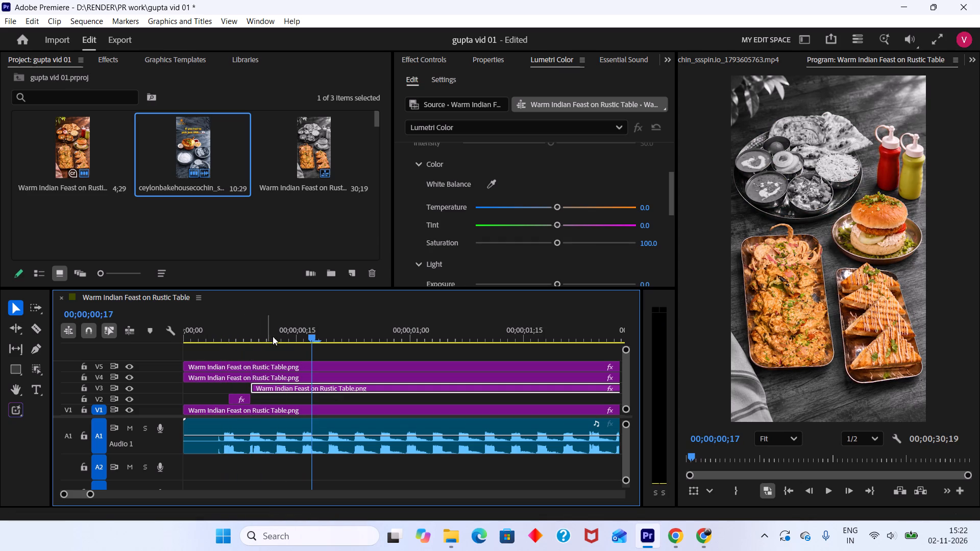
drag(292, 330, 256, 344)
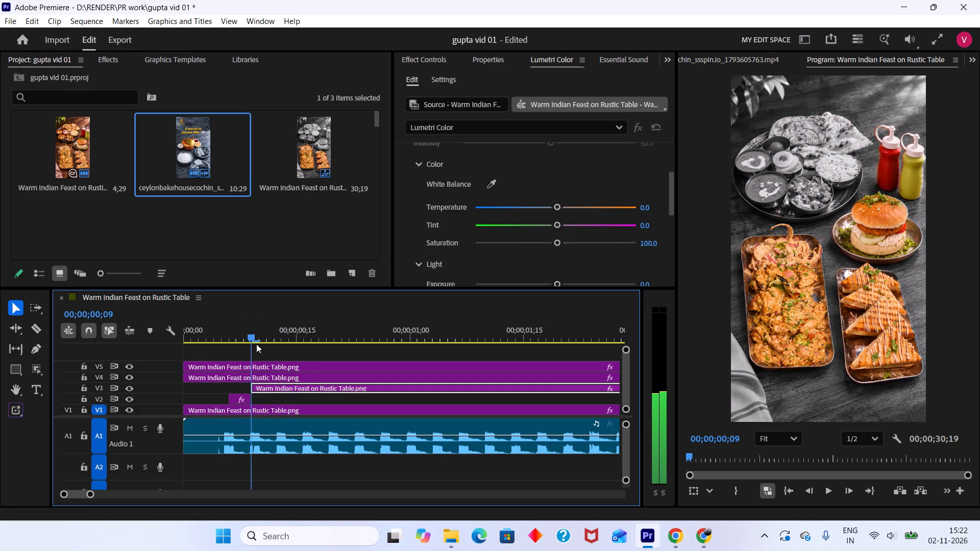
drag(256, 344, 272, 352)
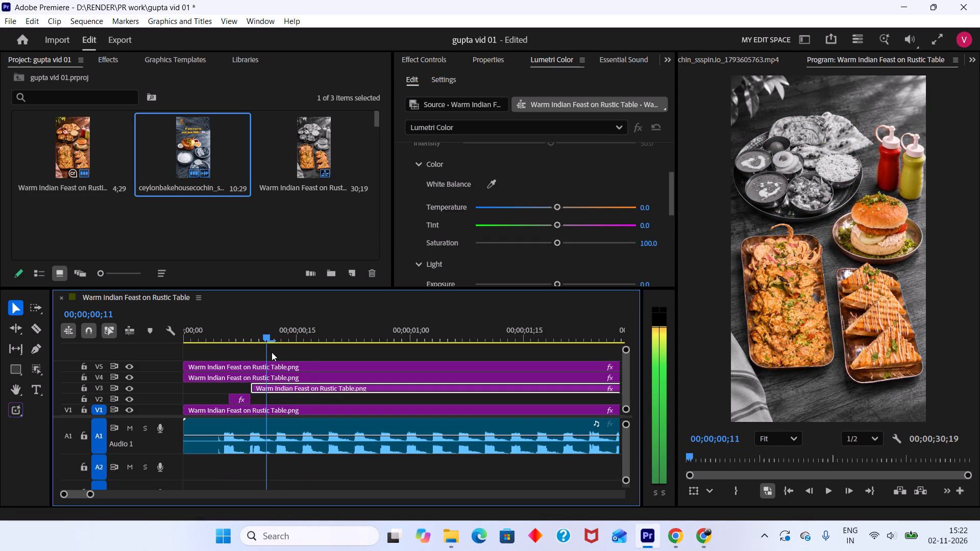
drag(272, 352, 276, 354)
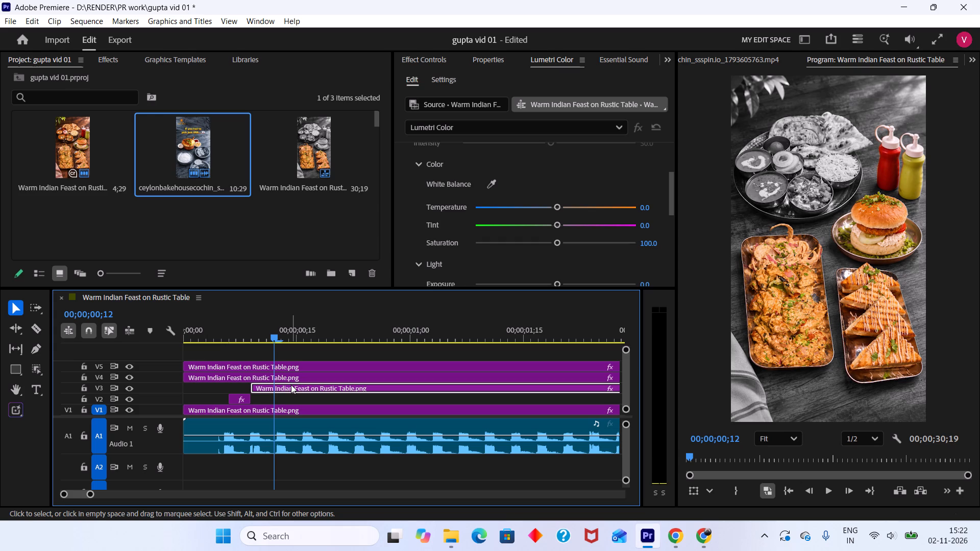
key(ctrl+k)
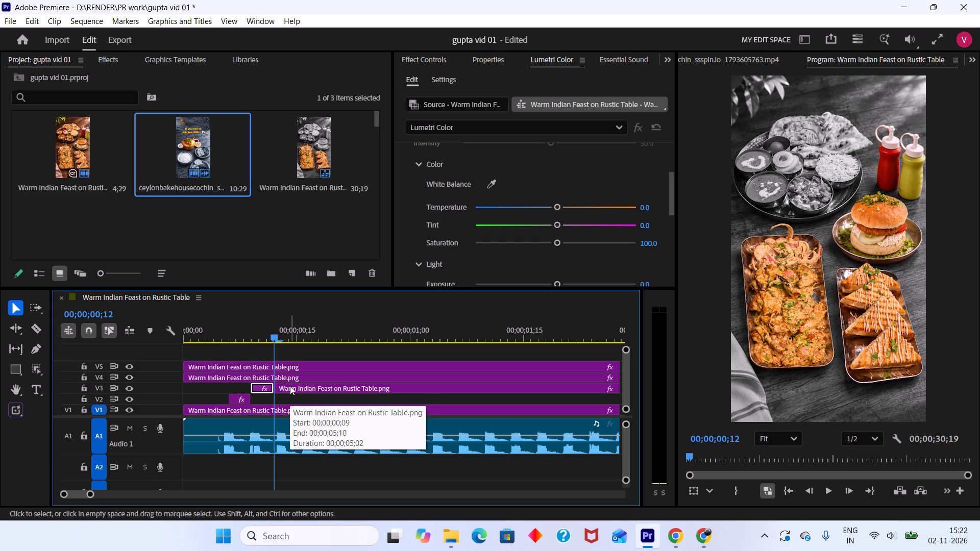
click(288, 385)
key(Delete)
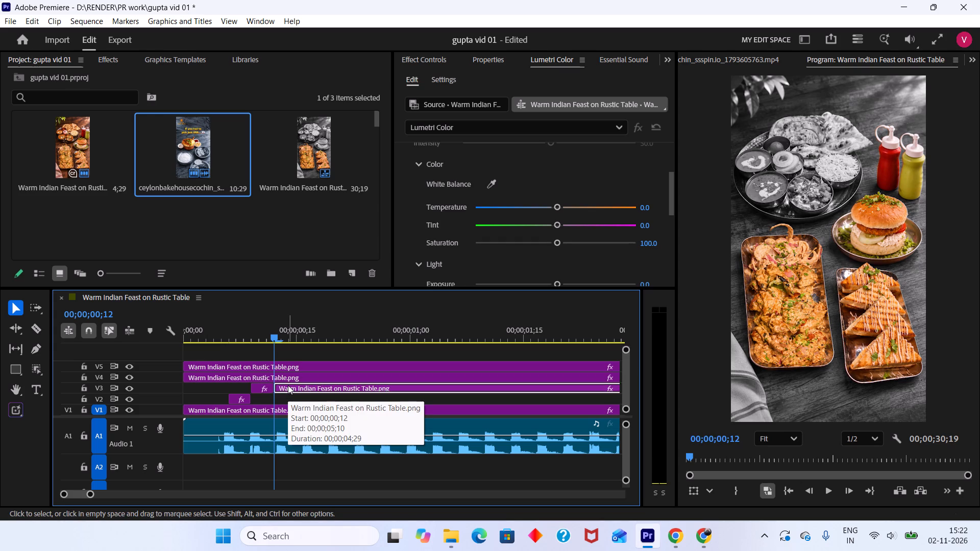
Shift the V4 sandwich tray clip to start at 00;00;00;12, and cut off everything after the beat at 00;00;00;16.
drag(289, 373, 384, 377)
drag(275, 339, 292, 348)
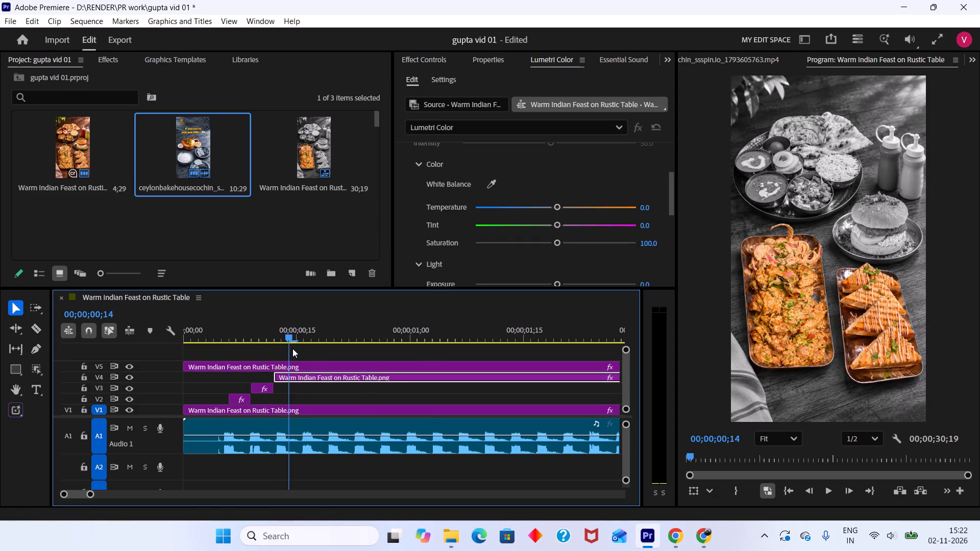
drag(292, 348, 303, 355)
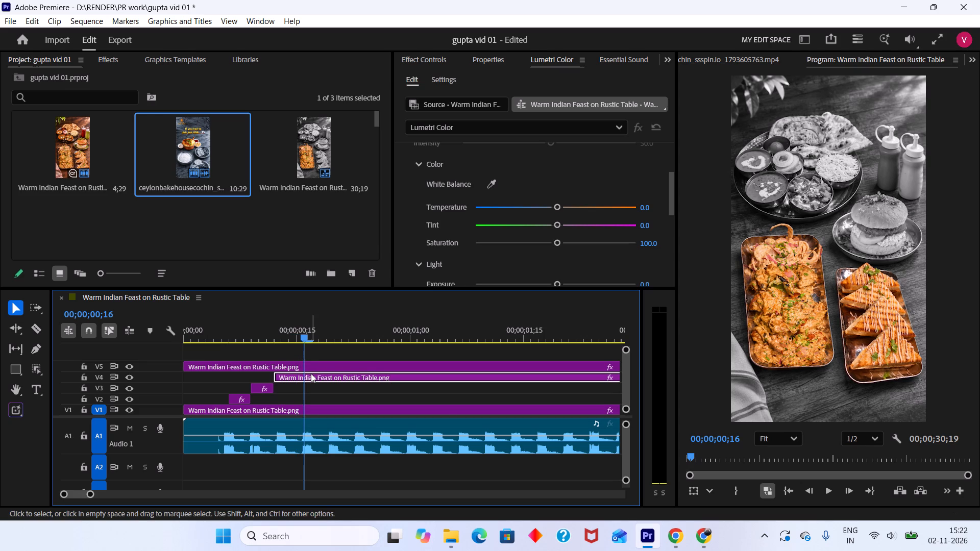
key(ctrl+k)
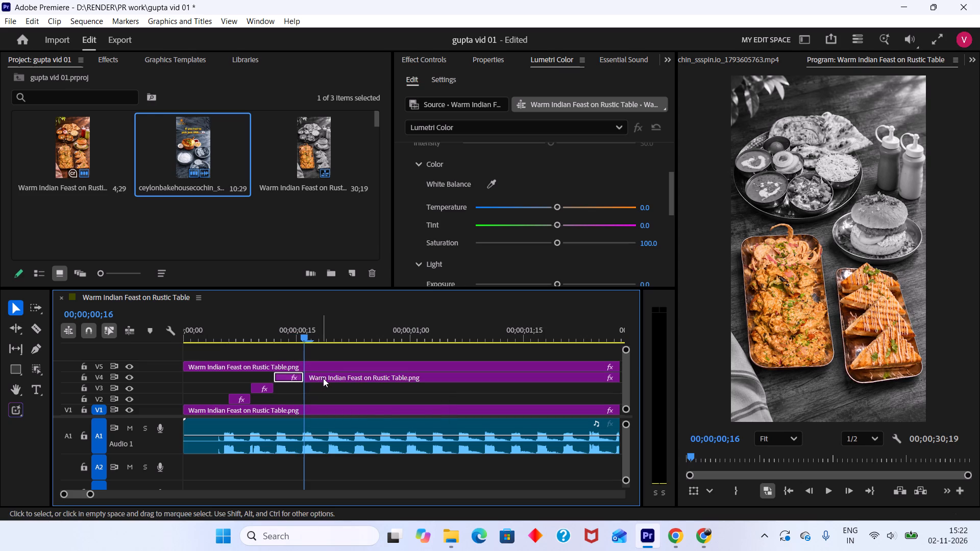
click(323, 378)
key(Delete)
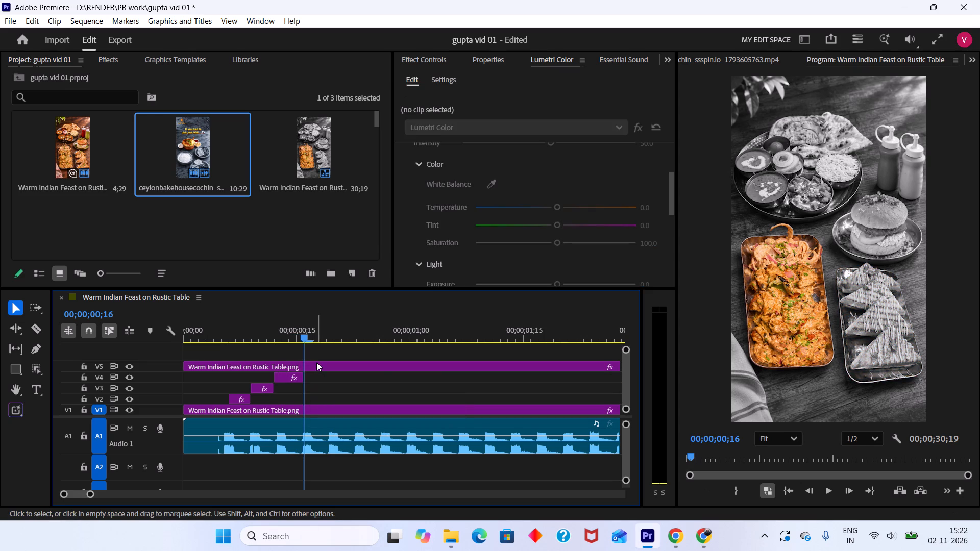
Shift the V5 clip of the larger food tray to start at 00;00;00;16, cut off everything after 00;00;00;20, and play the opening to check.
drag(316, 362, 437, 365)
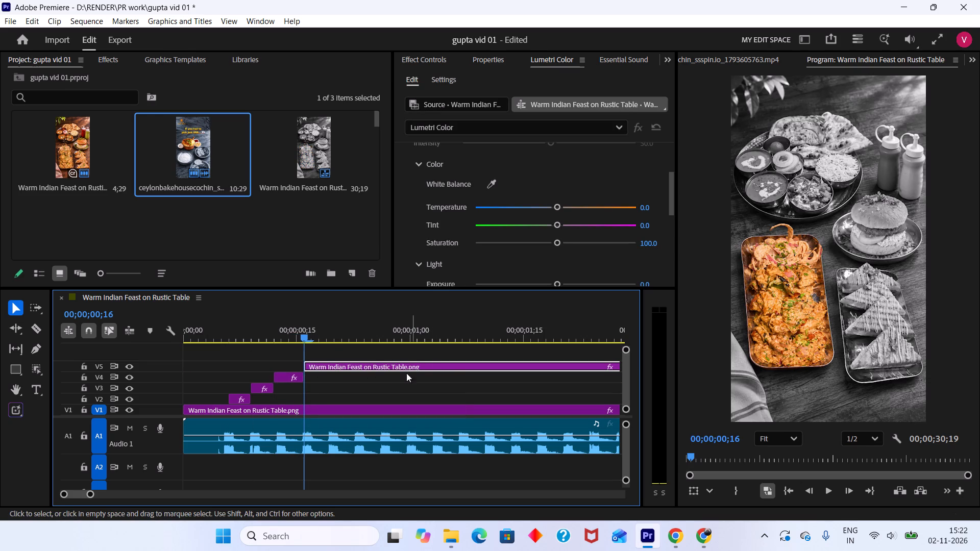
key(space)
key(space)
drag(350, 329, 334, 327)
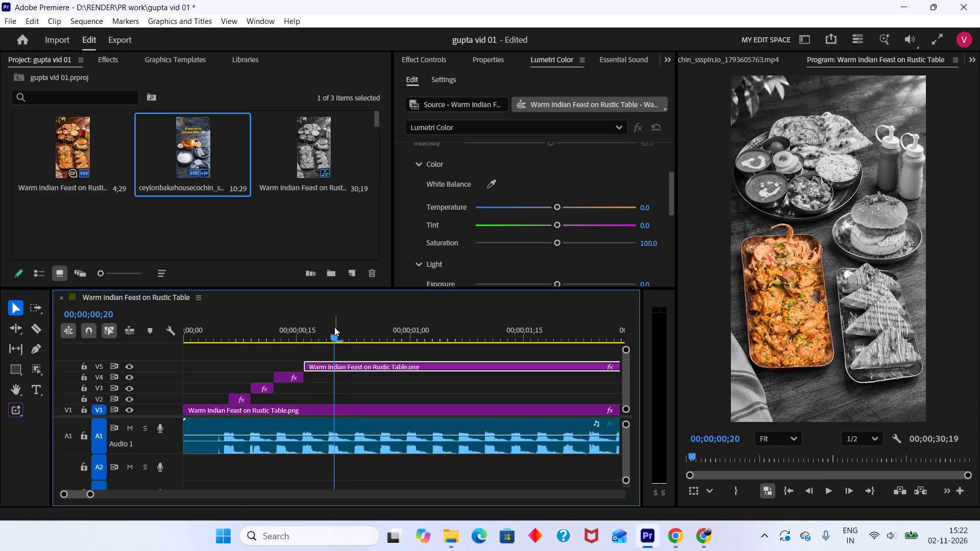
key(ctrl+k)
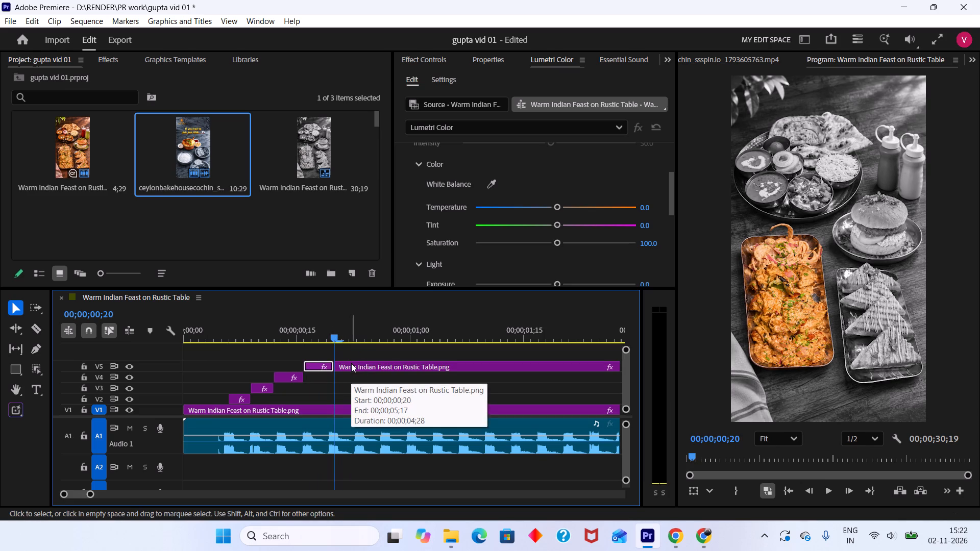
alt+scroll(362, 420, down, 7)
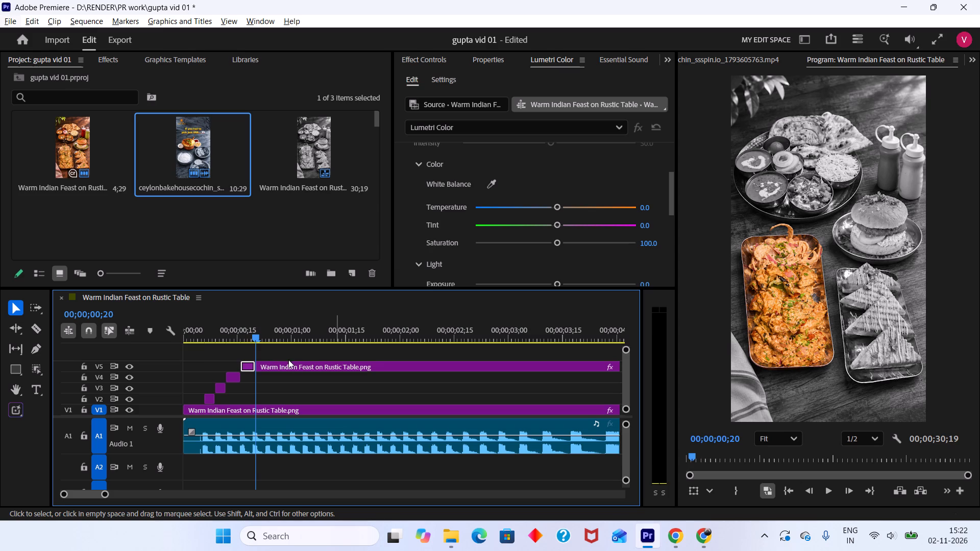
key(Delete)
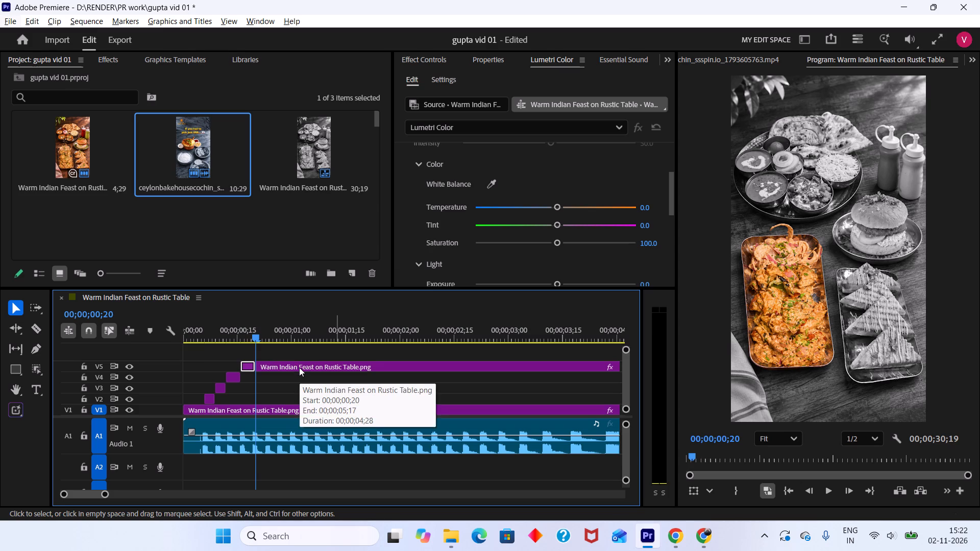
click(302, 366)
key(Delete)
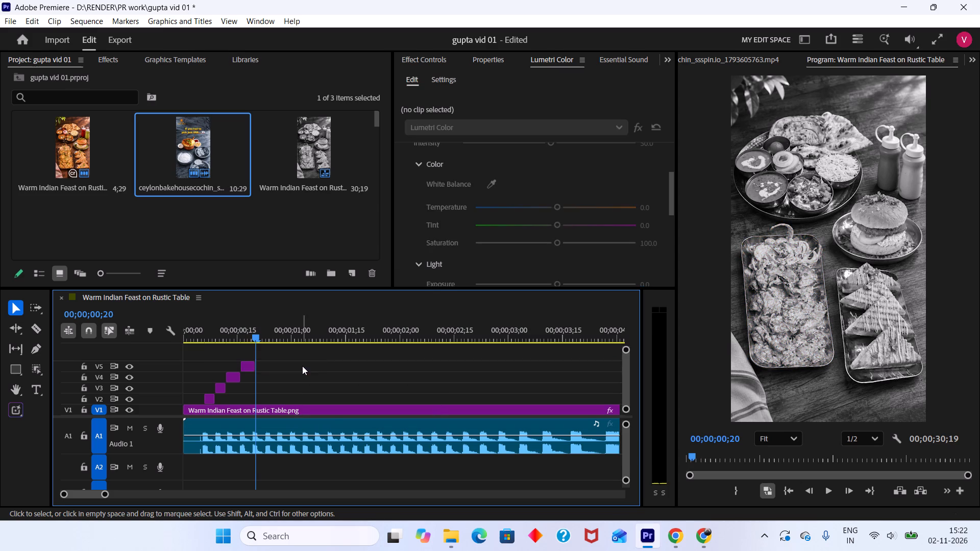
drag(275, 330, 193, 319)
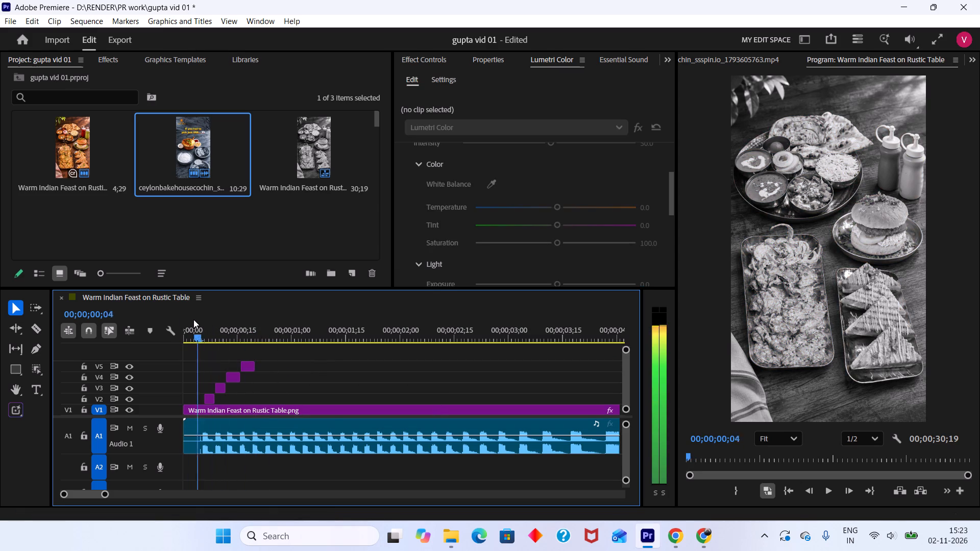
drag(193, 319, 163, 319)
key(space)
key(space)
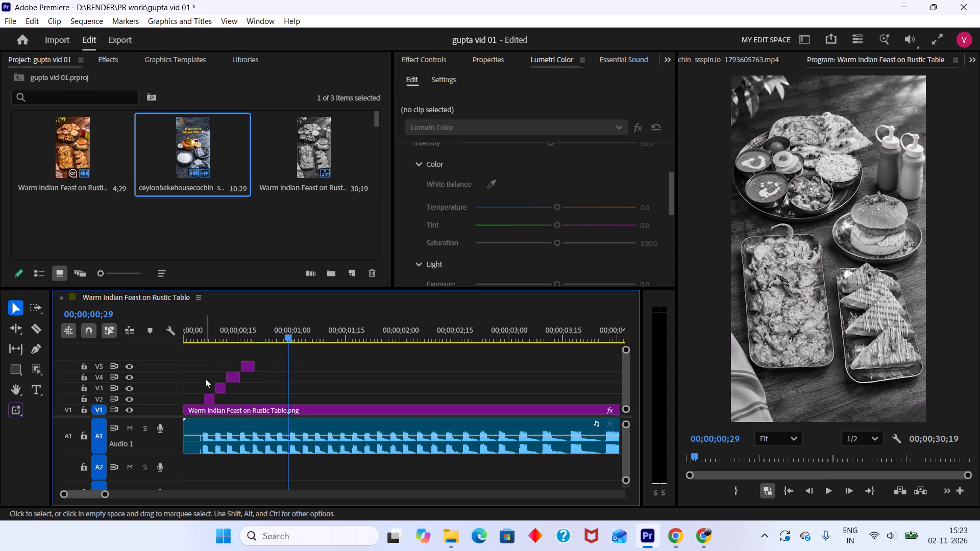
Duplicate the four short dish clips on V2–V5 14 frames along, so the second round starts at 00;00;00;20, and play from there.
alt+scroll(245, 383, up, 4)
scroll(248, 385, up, 4)
drag(292, 346, 287, 358)
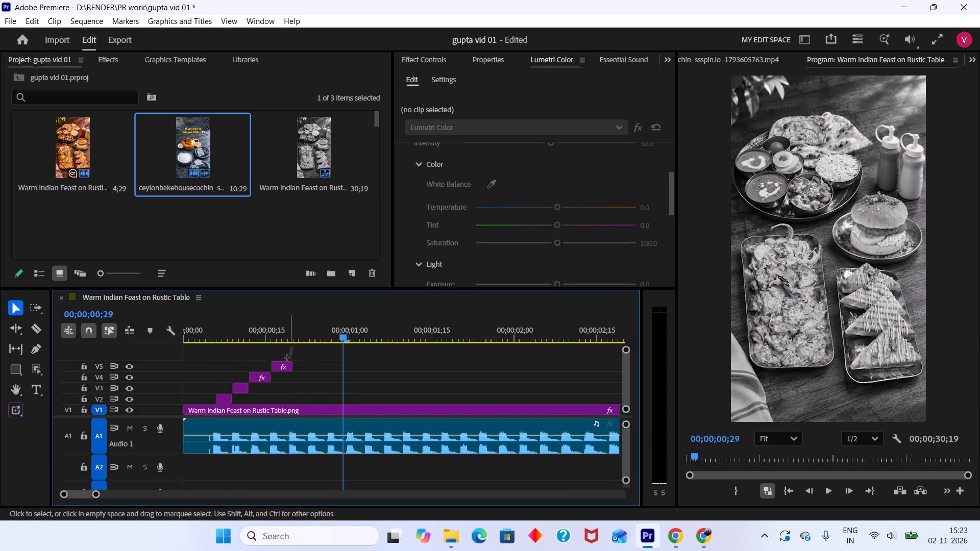
drag(287, 358, 217, 399)
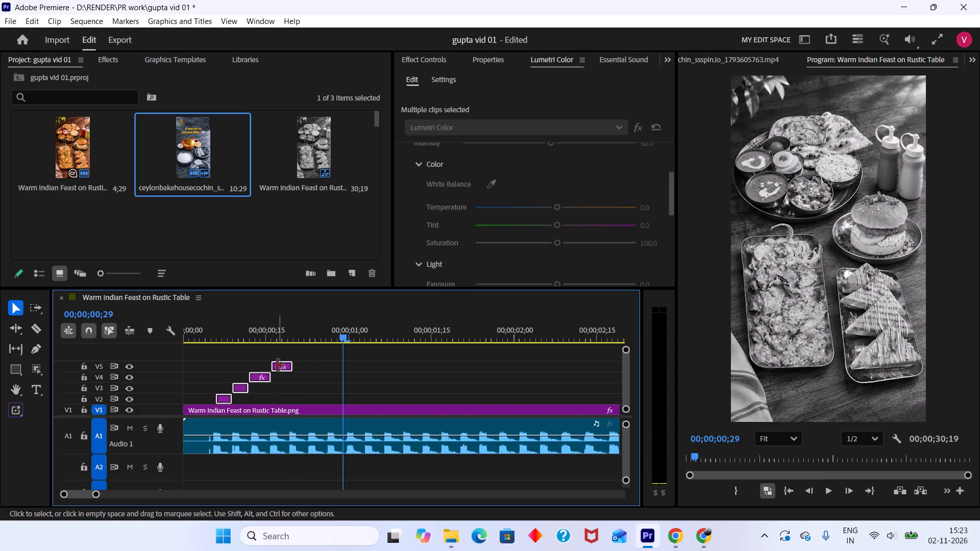
alt+click(277, 365)
drag(296, 347, 233, 392)
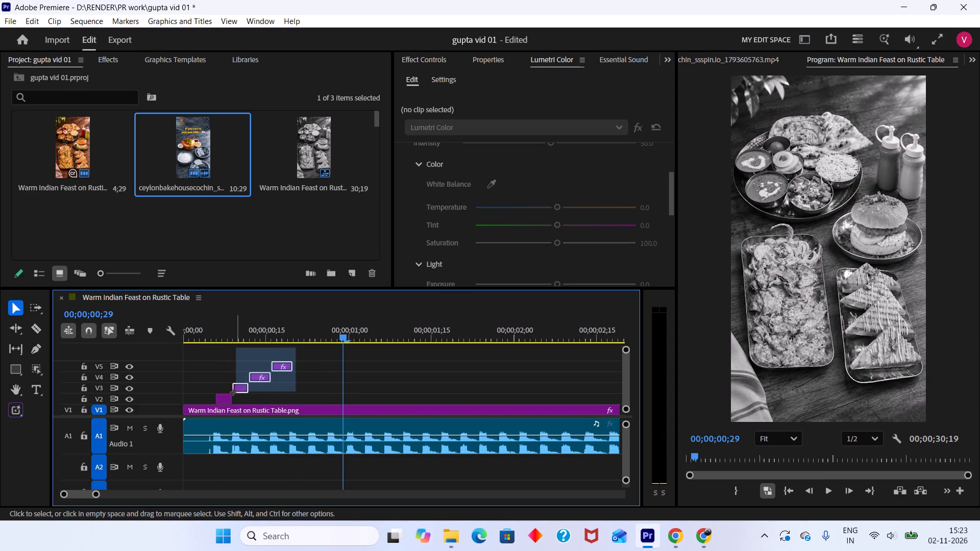
drag(233, 392, 222, 398)
alt+scroll(222, 398, up, 3)
alt+drag(301, 366, 372, 369)
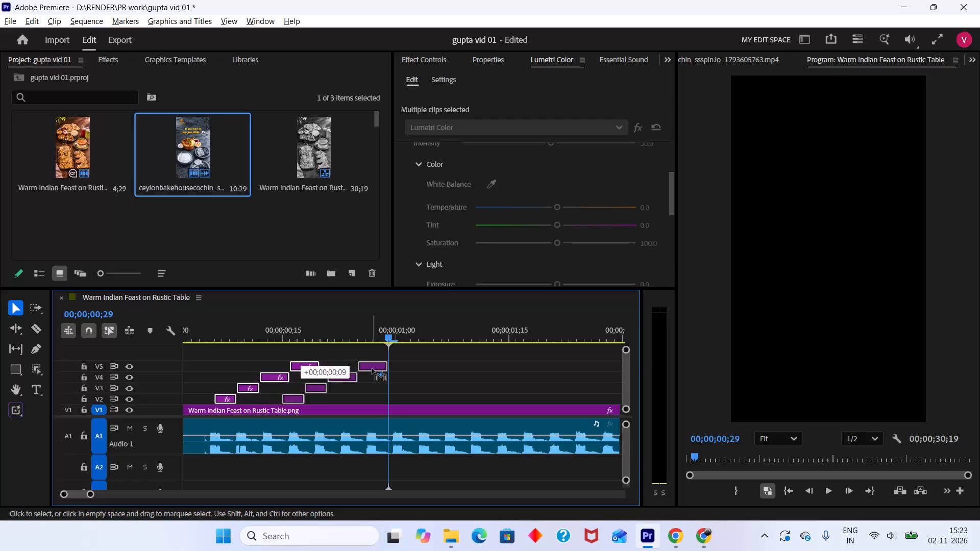
alt+drag(372, 369, 407, 370)
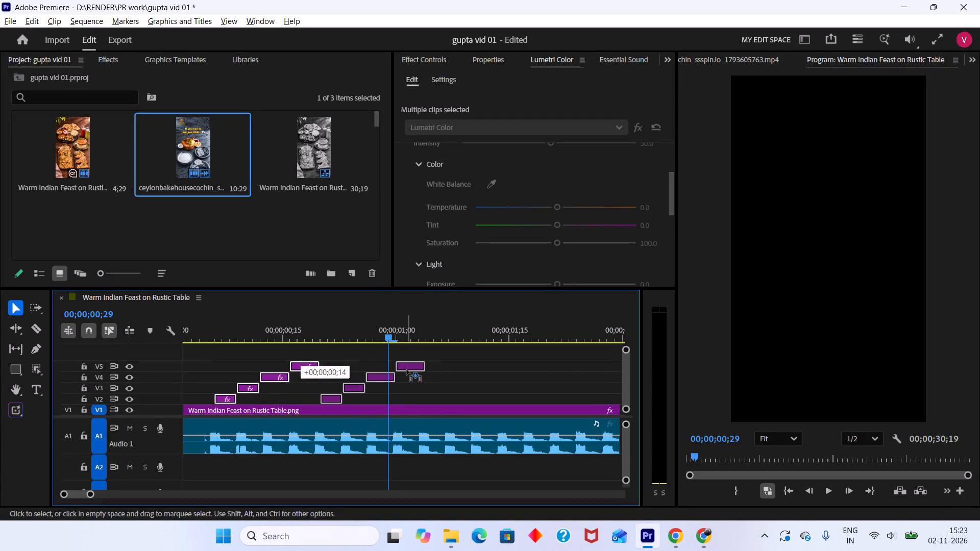
alt+drag(407, 370, 407, 371)
alt+drag(407, 371, 408, 371)
drag(405, 370, 385, 340)
drag(385, 335, 344, 342)
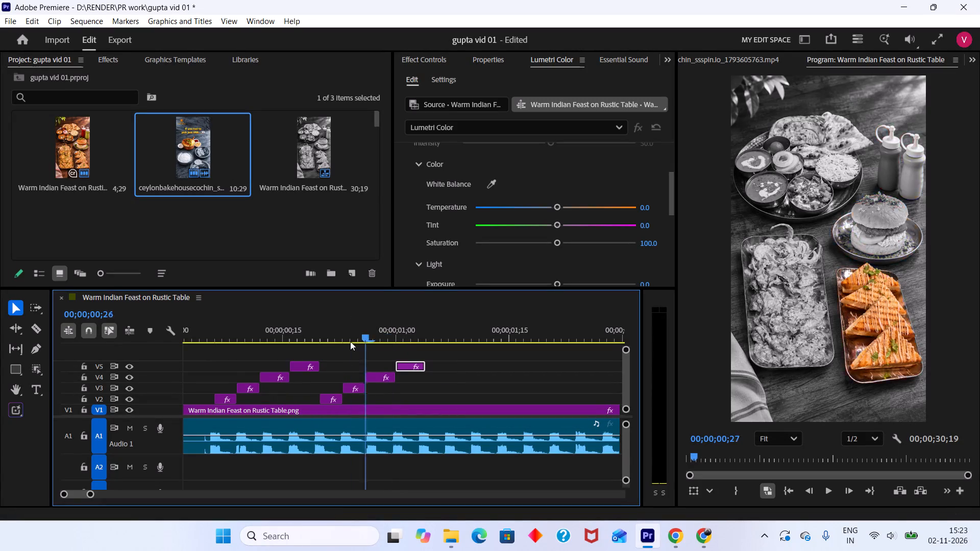
drag(344, 342, 318, 338)
key(space)
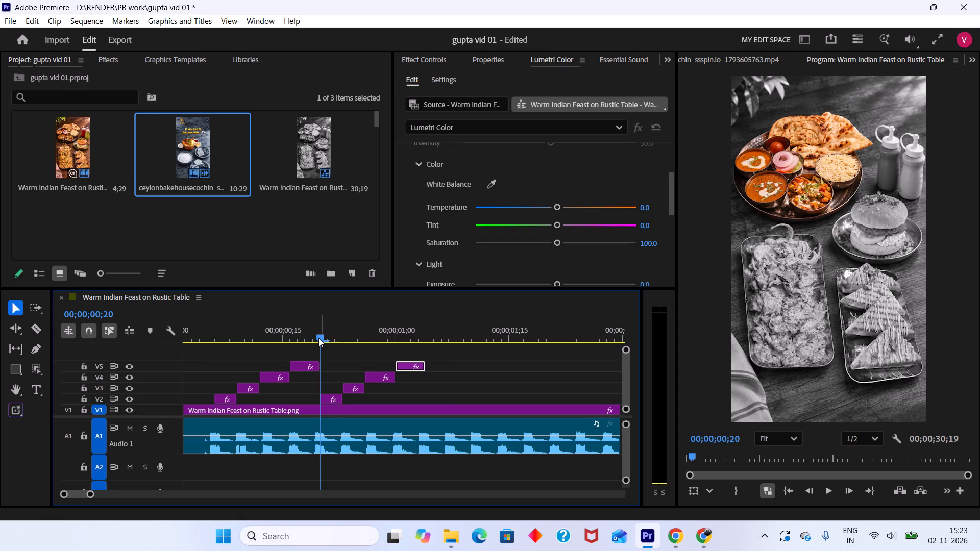
Duplicate the second round of dish clips on V2–V5 14 frames along, starting at 00;00;01;04, and play from the beginning.
key(space)
alt+scroll(386, 389, down, 4)
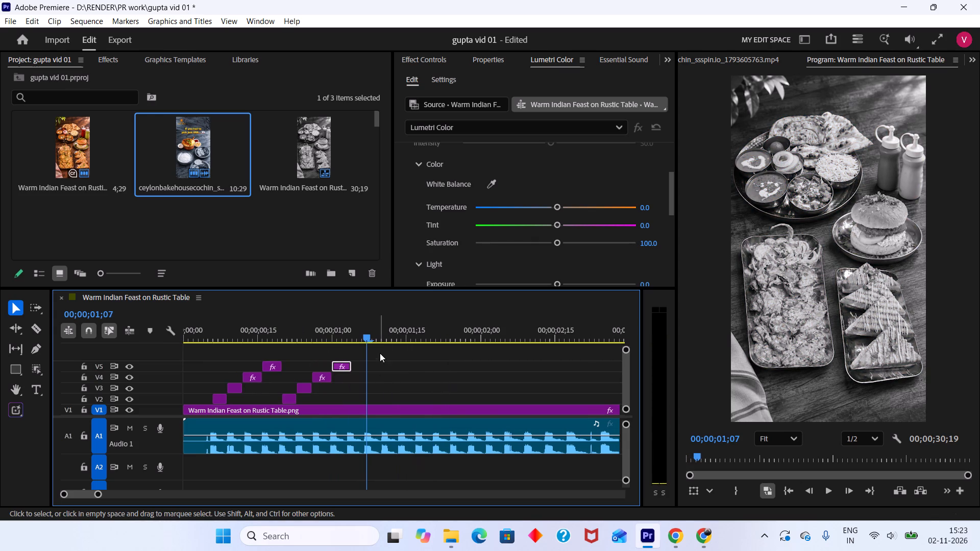
drag(384, 356, 293, 396)
alt+drag(345, 369, 402, 369)
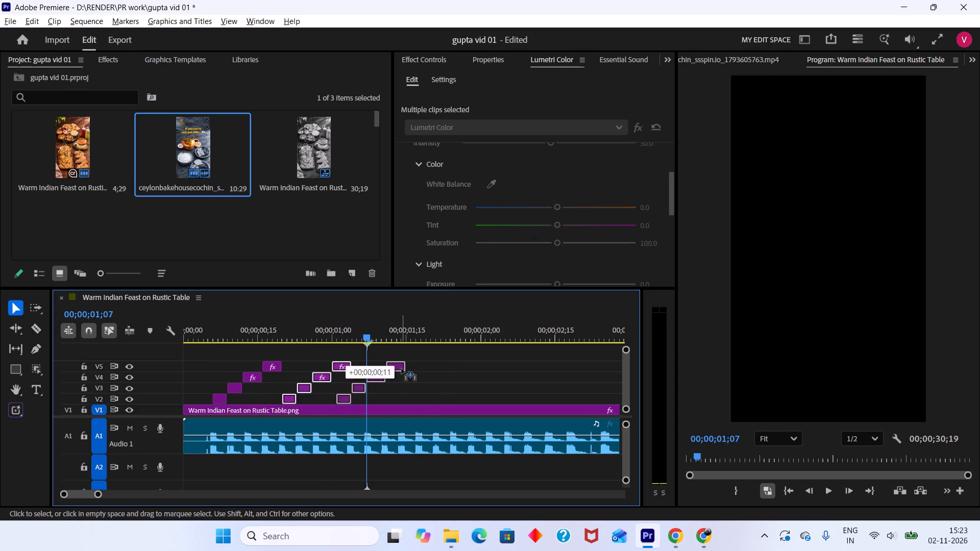
alt+drag(402, 369, 409, 369)
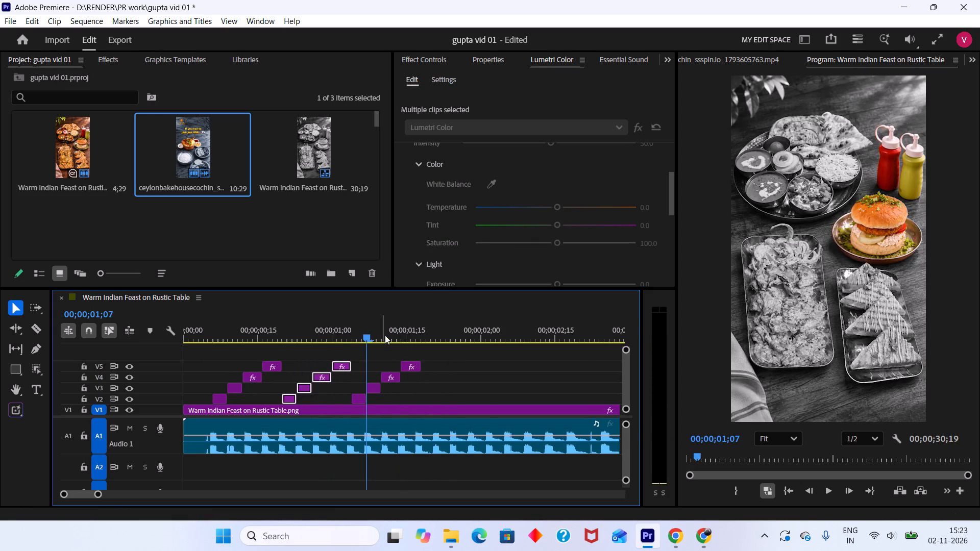
drag(373, 333, 137, 377)
key(space)
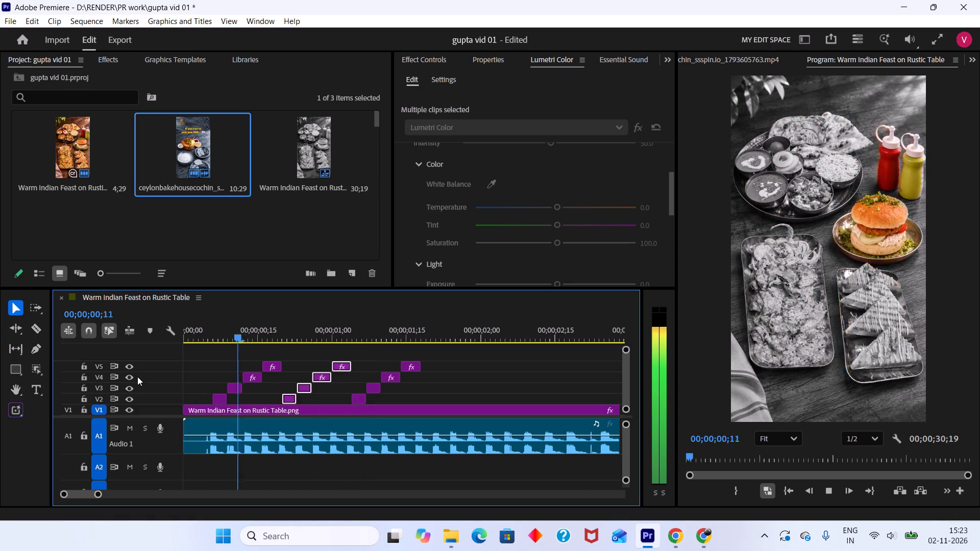
key(space)
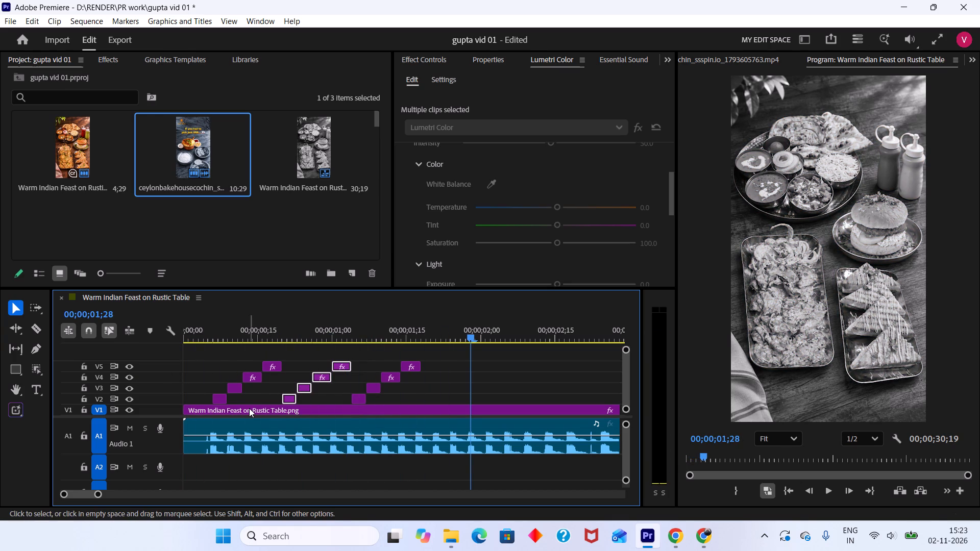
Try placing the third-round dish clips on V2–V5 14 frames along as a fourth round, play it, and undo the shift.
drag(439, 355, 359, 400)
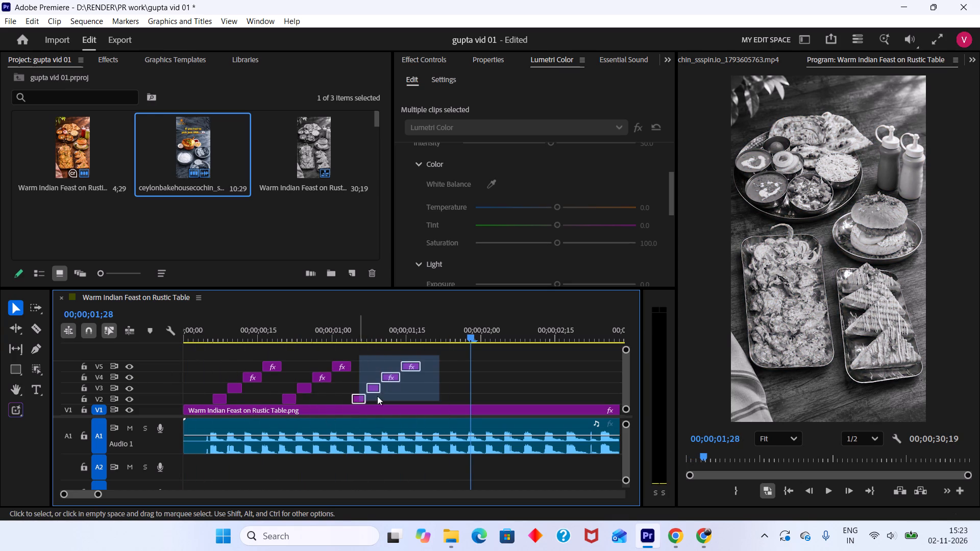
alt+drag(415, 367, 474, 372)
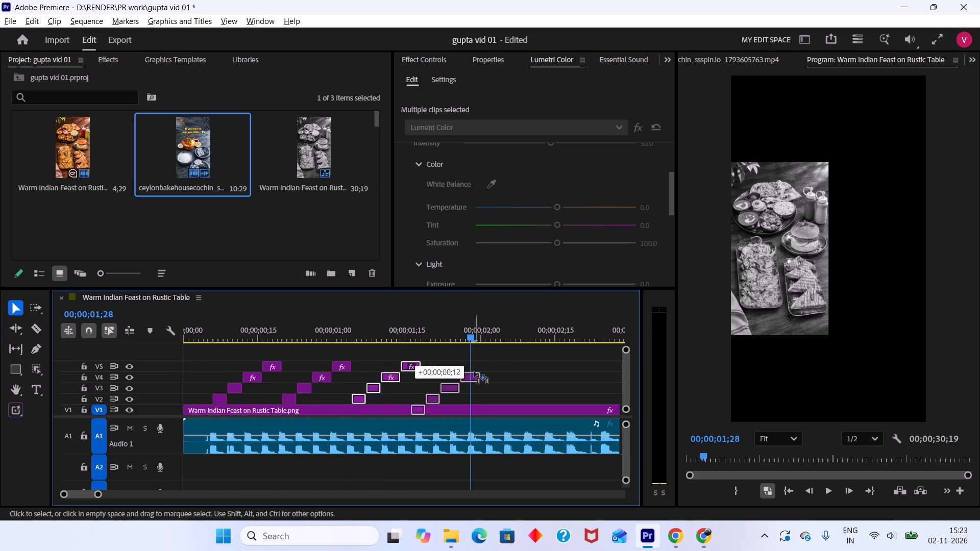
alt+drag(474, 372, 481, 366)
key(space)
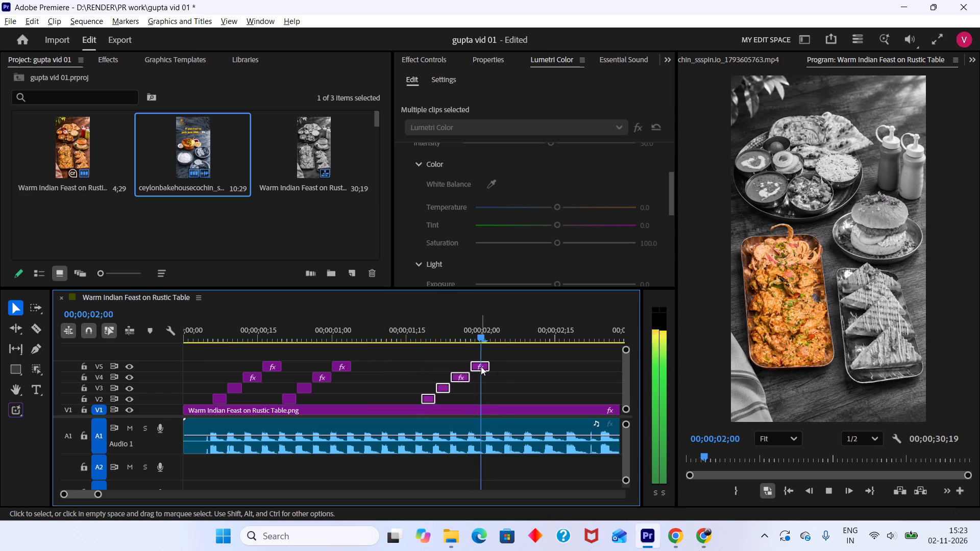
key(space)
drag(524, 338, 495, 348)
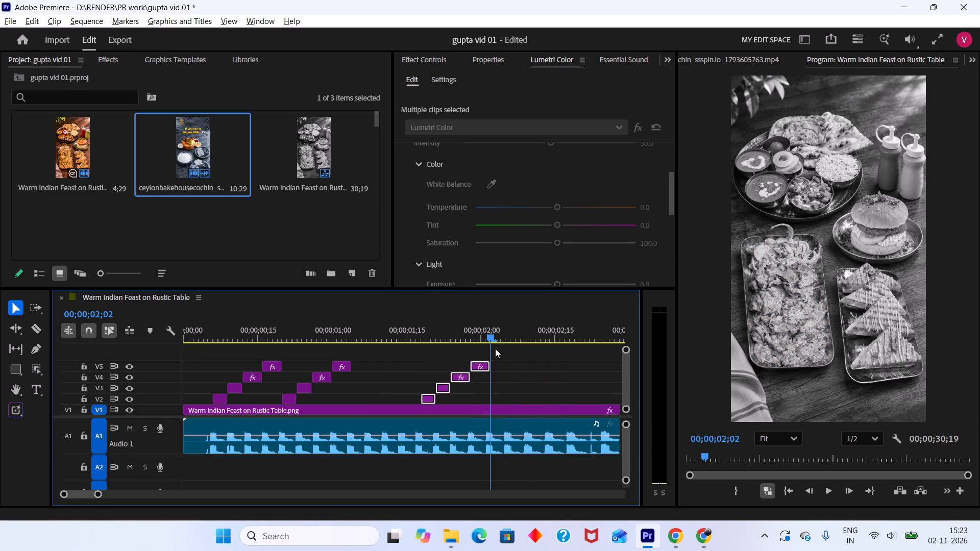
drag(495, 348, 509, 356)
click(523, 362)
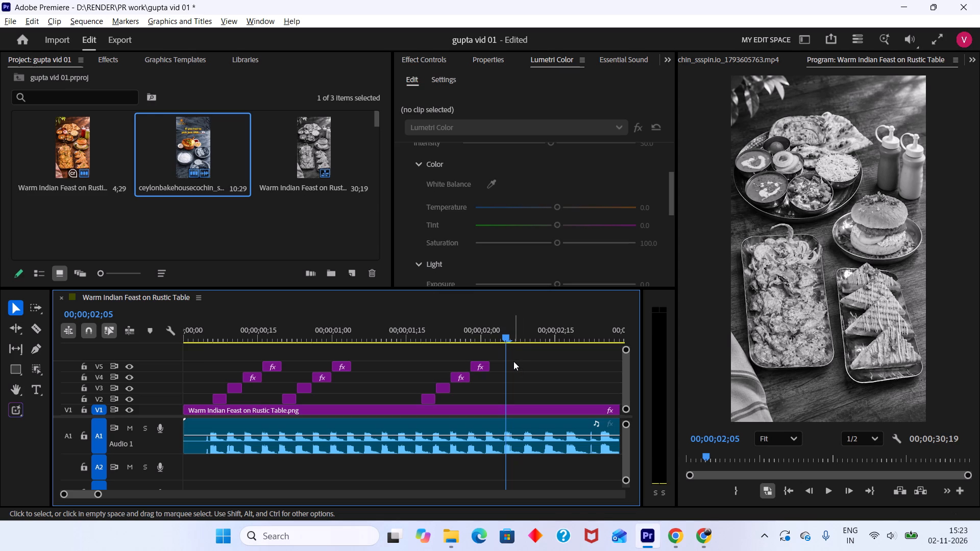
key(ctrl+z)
Duplicate the third round of dish clips on V2–V5 14 frames along, starting at 00;00;01;18, and play it.
drag(437, 357, 360, 399)
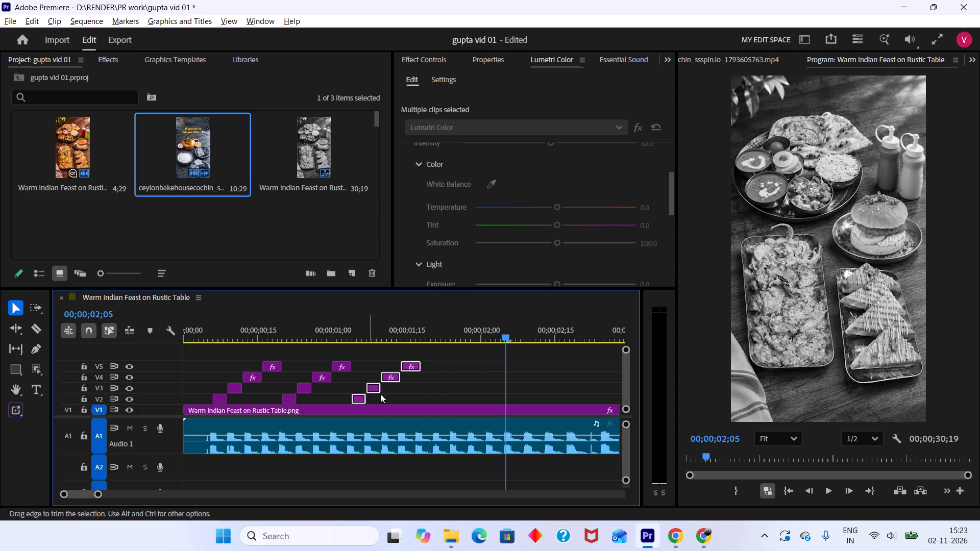
alt+scroll(422, 367, up, 3)
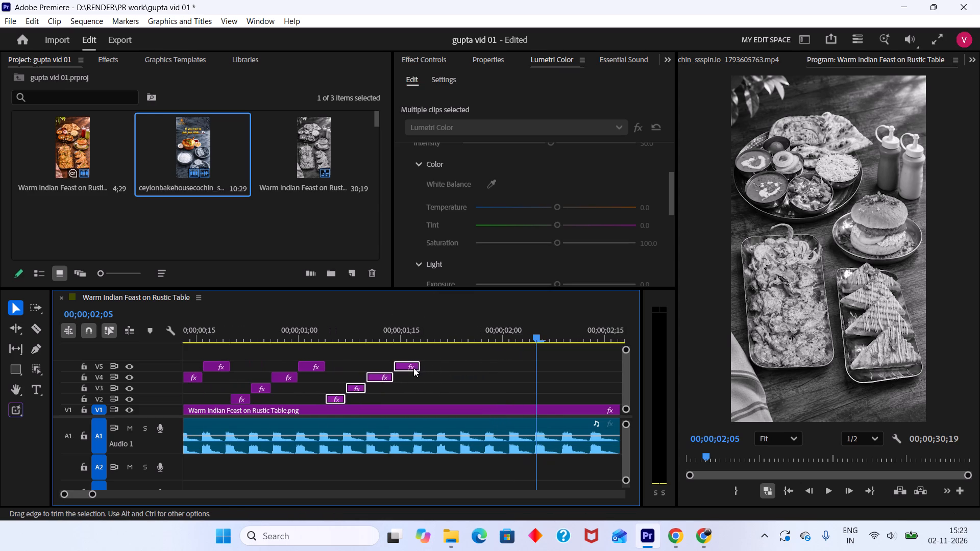
alt+drag(414, 366, 514, 373)
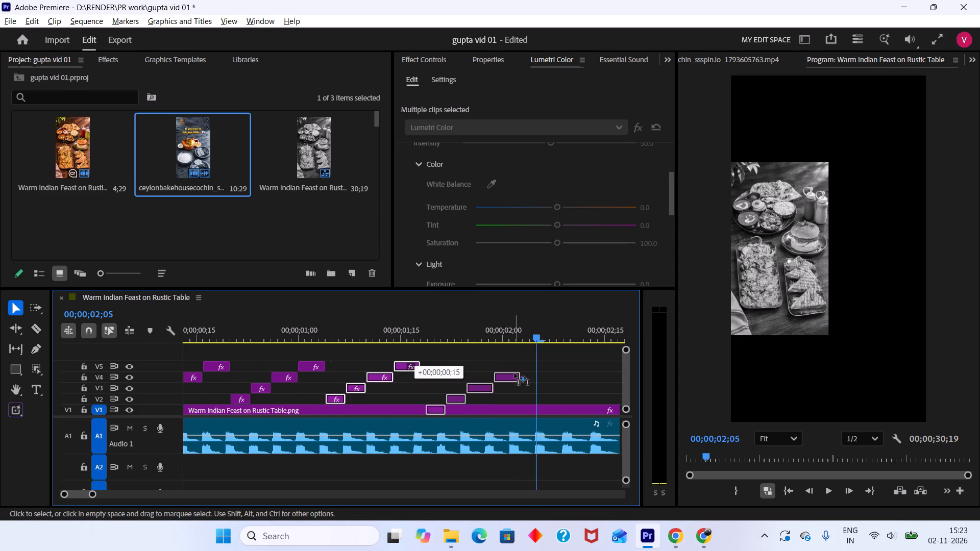
alt+drag(514, 373, 512, 370)
drag(434, 337, 421, 334)
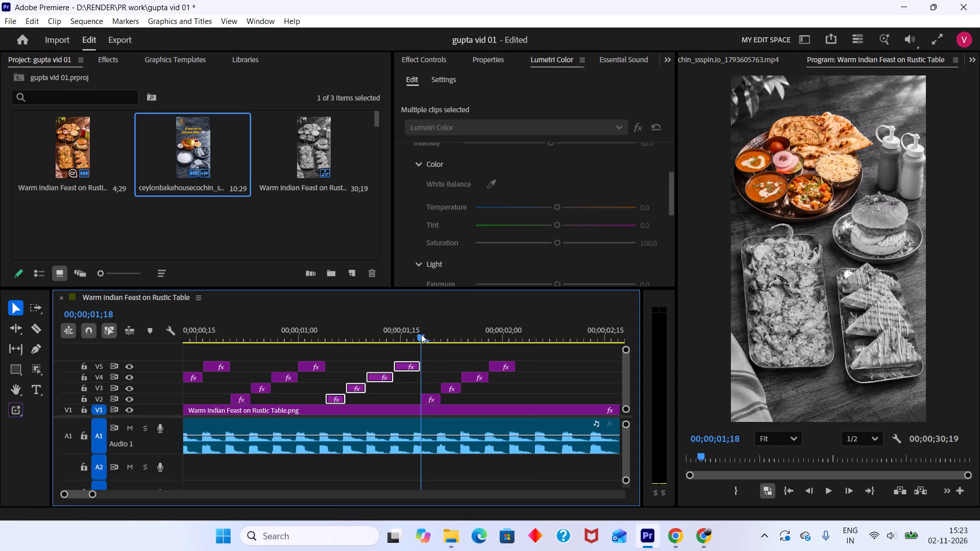
key(space)
key(space)
Extend the end of the fourth round's V5 larger food tray clip to the beat at 00;00;02;05.
scroll(476, 390, down, 3)
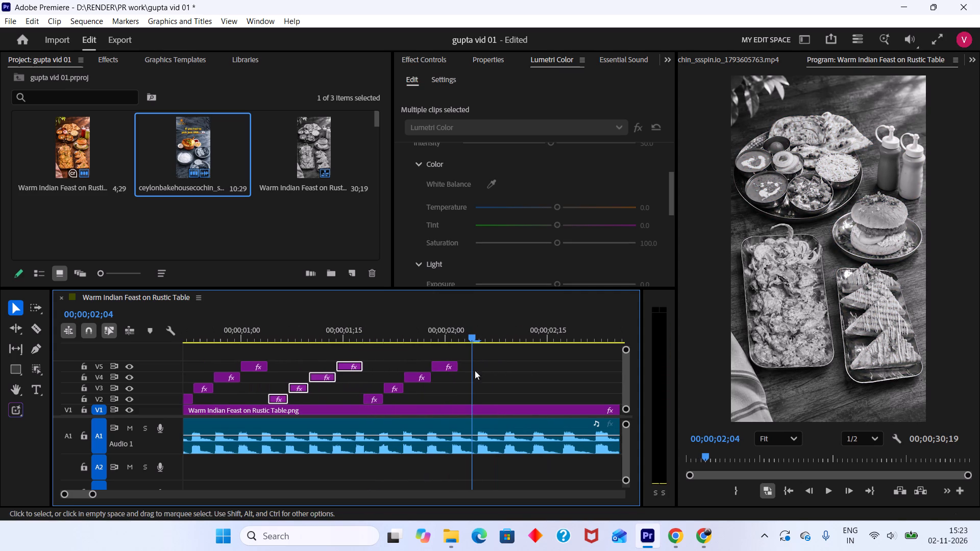
drag(467, 339, 459, 339)
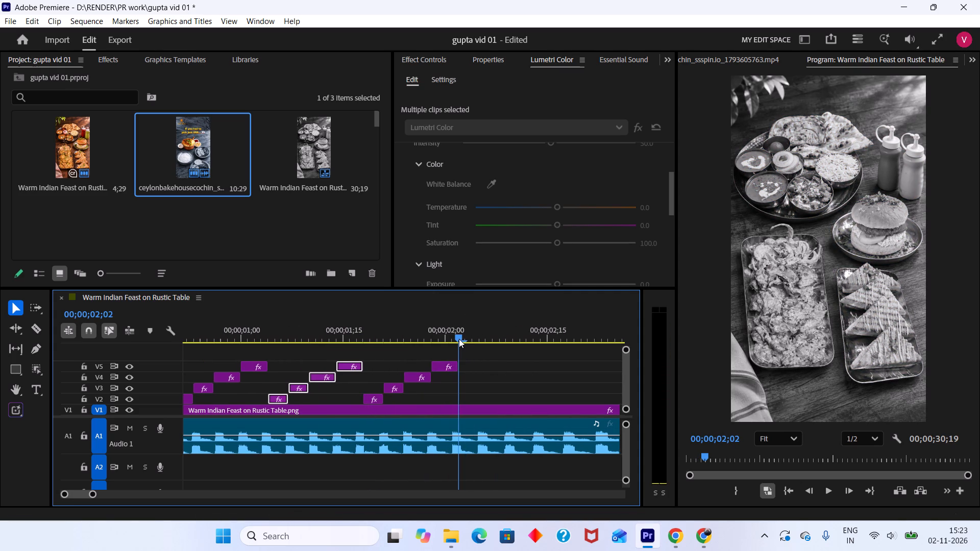
drag(459, 339, 480, 349)
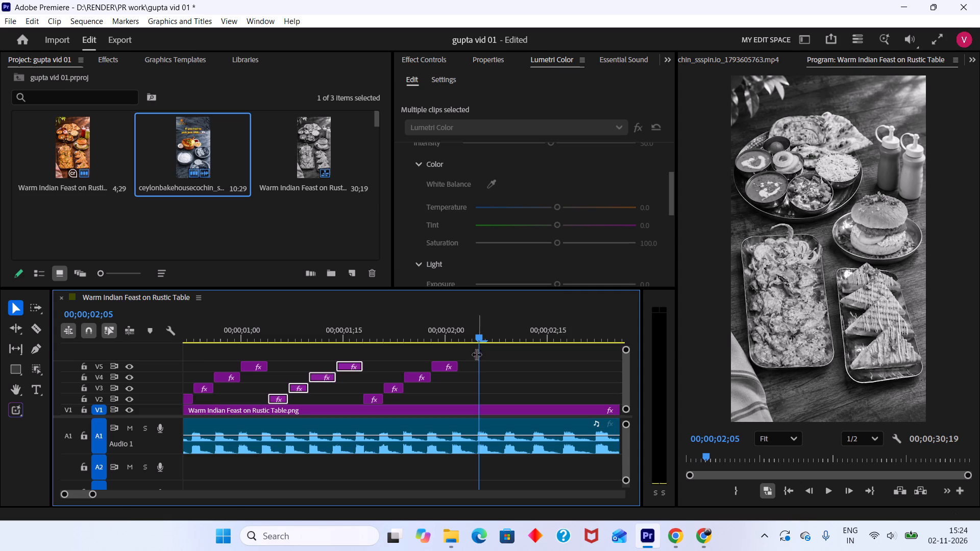
drag(460, 365, 479, 371)
Duplicate the V2 curry platter clip to start at 00;00;02;05, and extend the copy to the beat at 00;00;02;09.
click(376, 399)
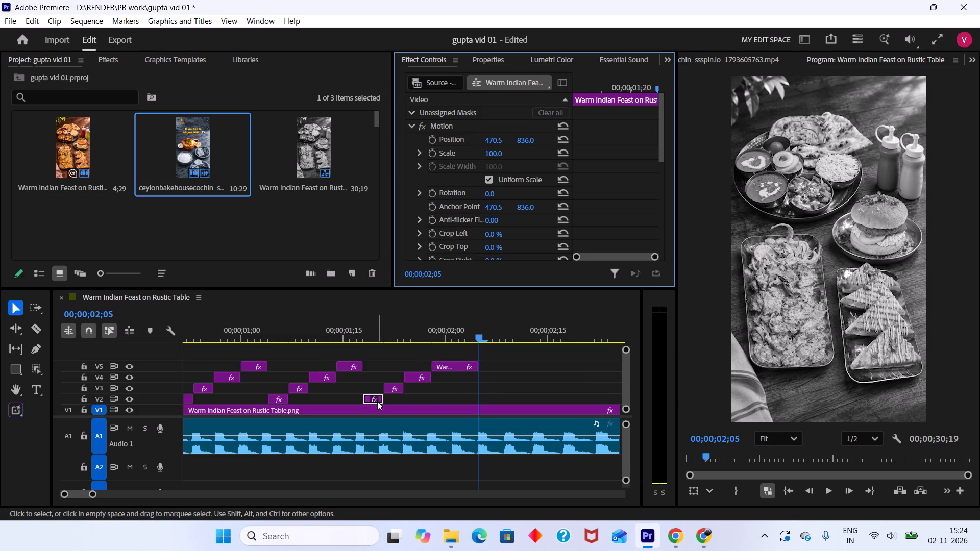
alt+drag(377, 399, 491, 396)
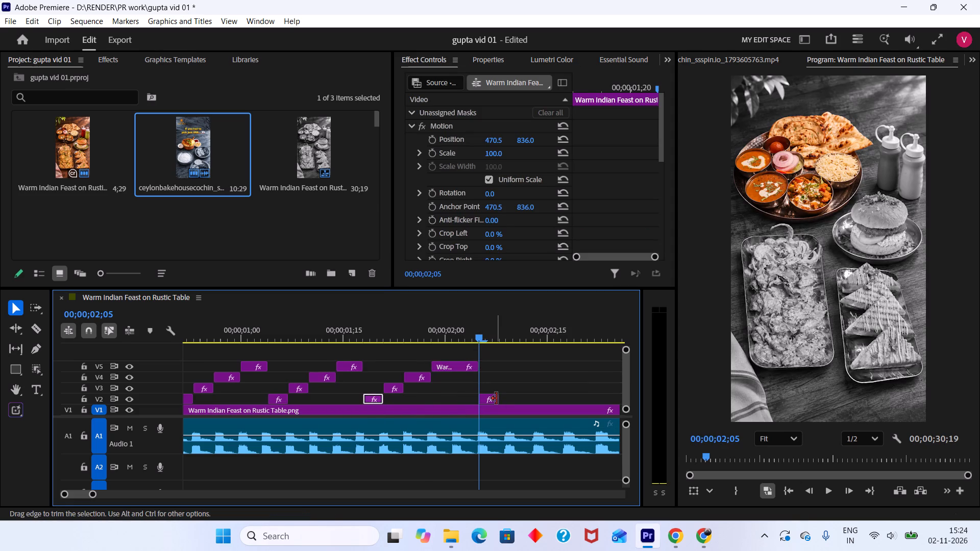
drag(498, 331, 507, 341)
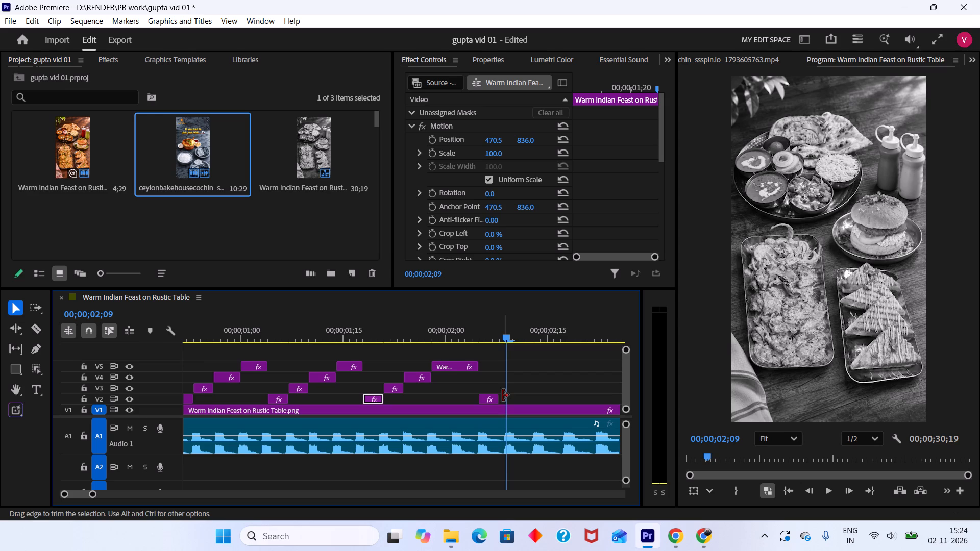
drag(501, 399, 506, 400)
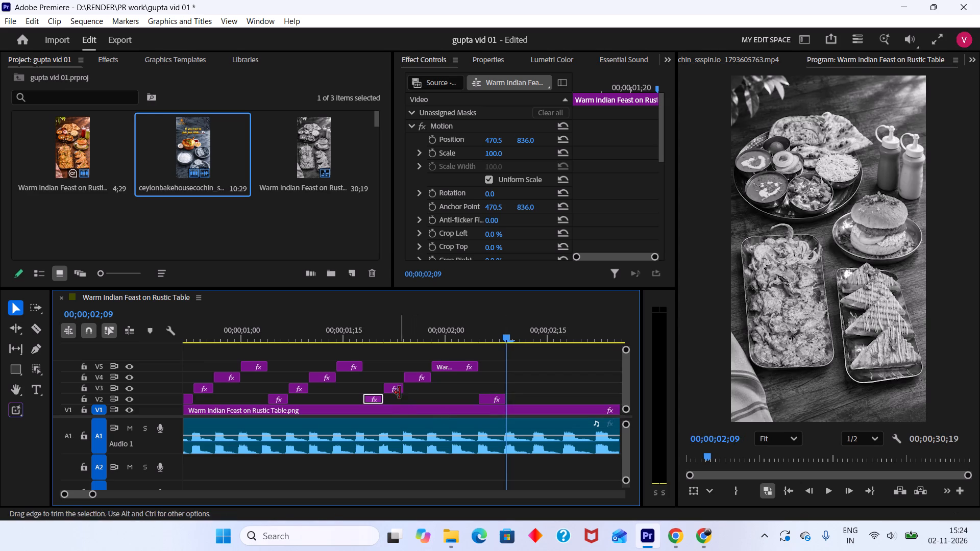
Duplicate the V3 burger and sauce bottles clip to start at 00;00;02;09, extend the copy to 00;00;02;13, and play to check.
click(398, 391)
alt+drag(398, 389, 527, 389)
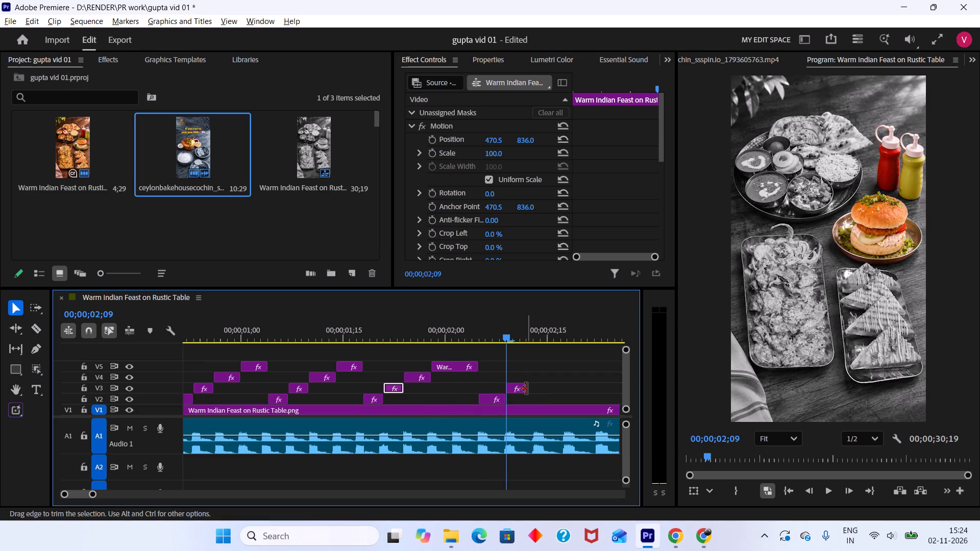
key(space)
key(space)
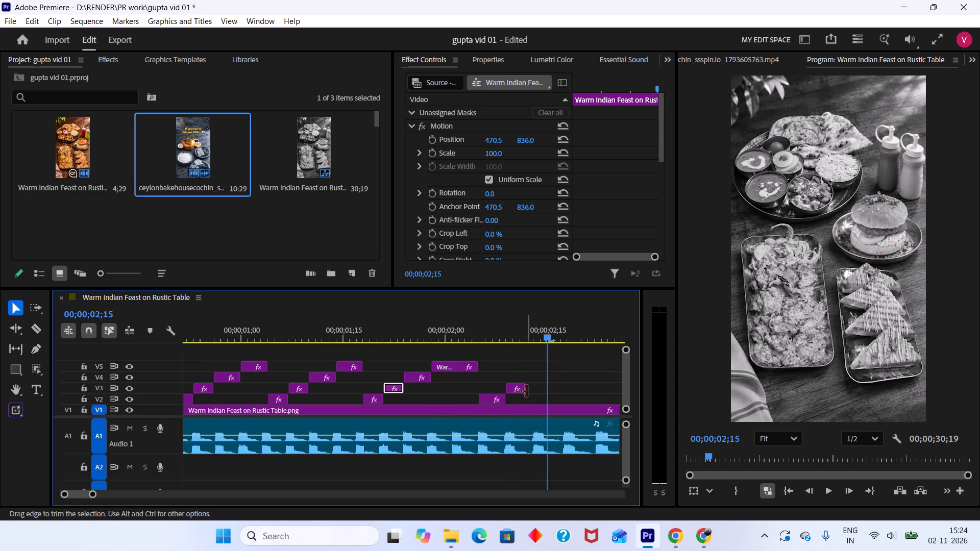
drag(527, 391, 534, 394)
drag(536, 335, 536, 337)
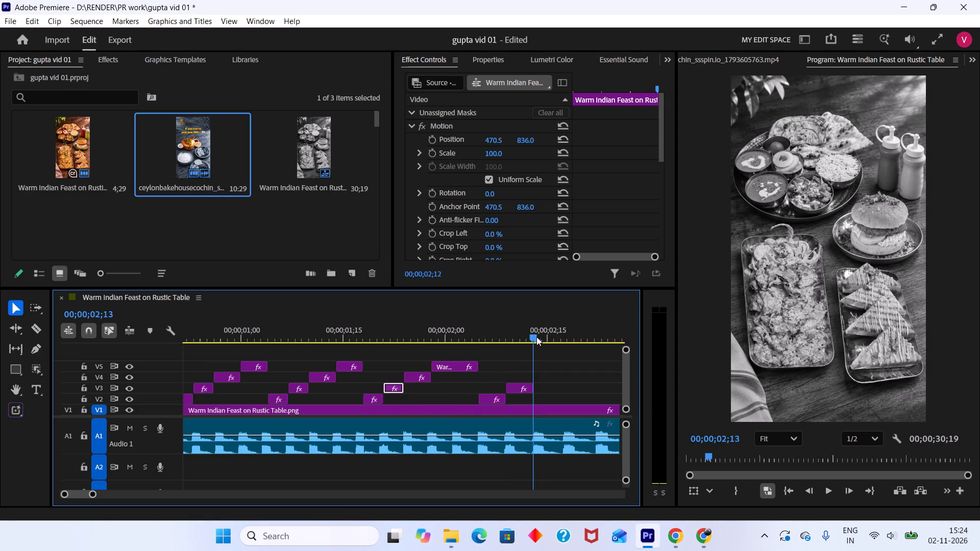
drag(536, 337, 538, 339)
drag(538, 339, 473, 337)
key(space)
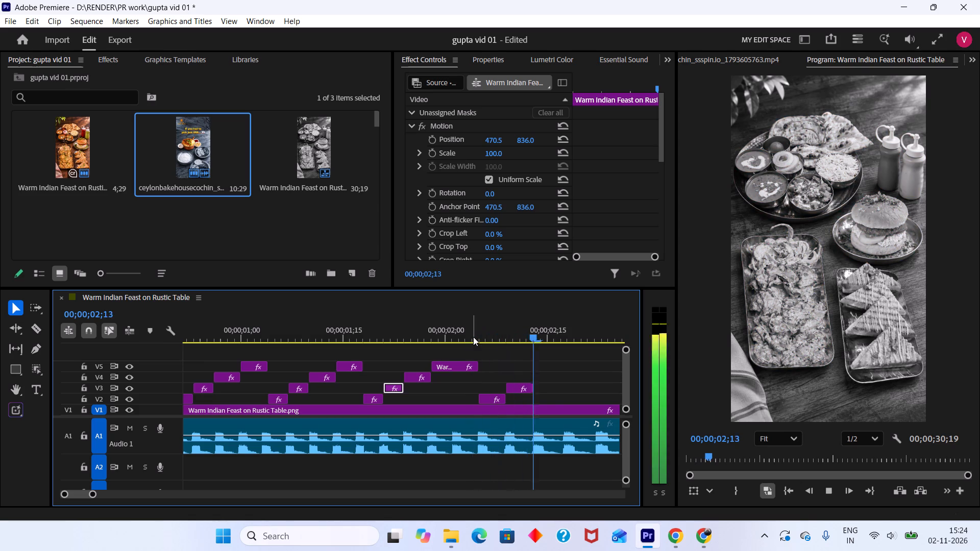
key(space)
drag(558, 322, 535, 322)
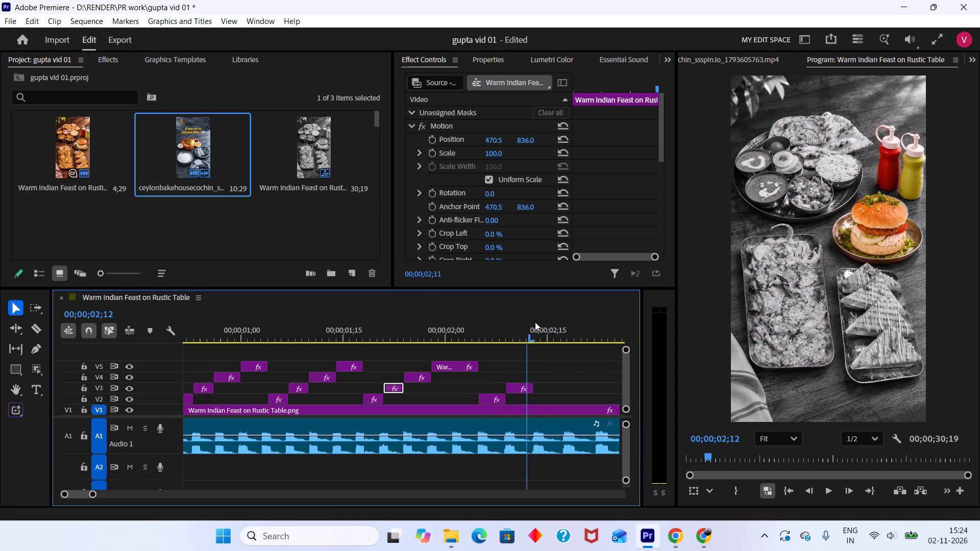
drag(535, 322, 524, 327)
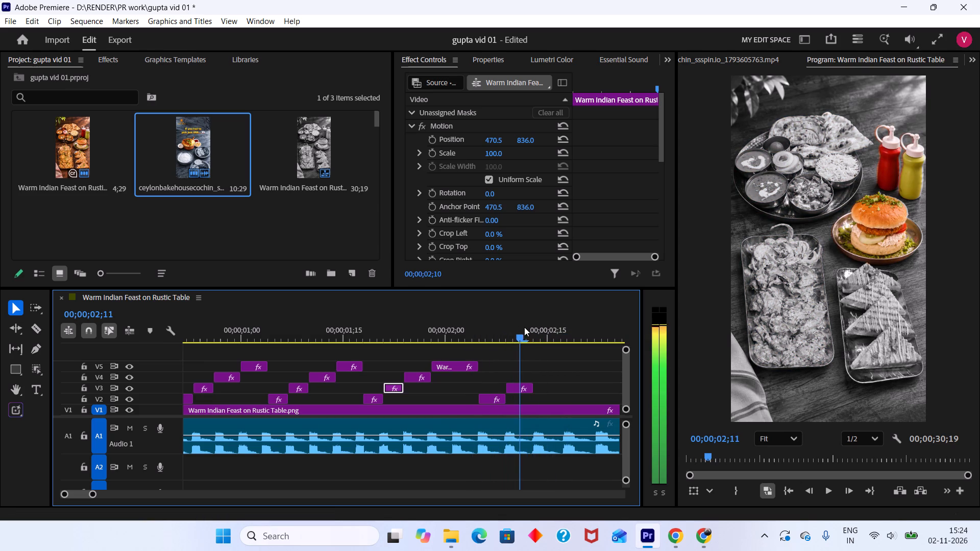
Shift the fourth round's V4 sandwich tray clip to start at 00;00;02;13, and extend it to the beat at 00;00;02;18.
drag(524, 327, 542, 334)
click(424, 379)
alt+drag(420, 378, 505, 375)
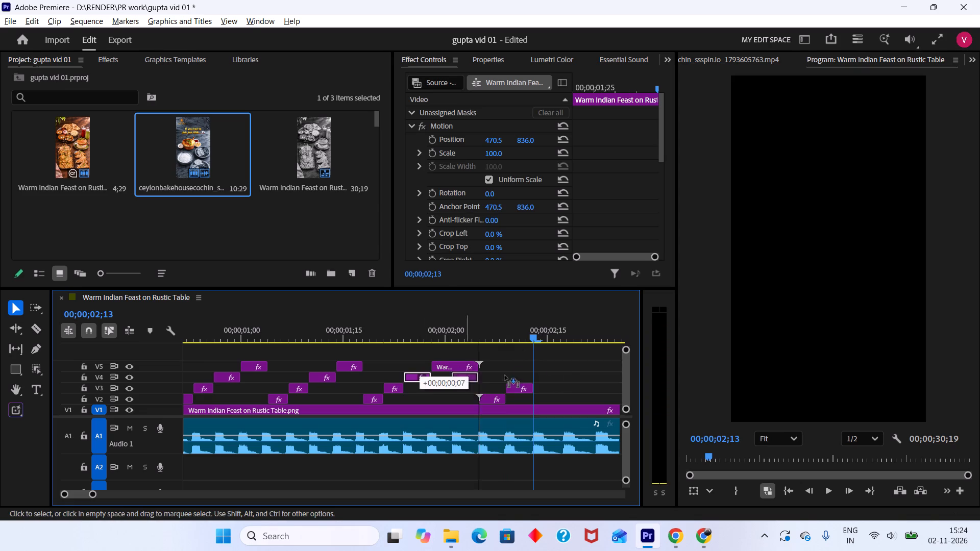
alt+drag(505, 375, 551, 377)
drag(544, 334, 547, 336)
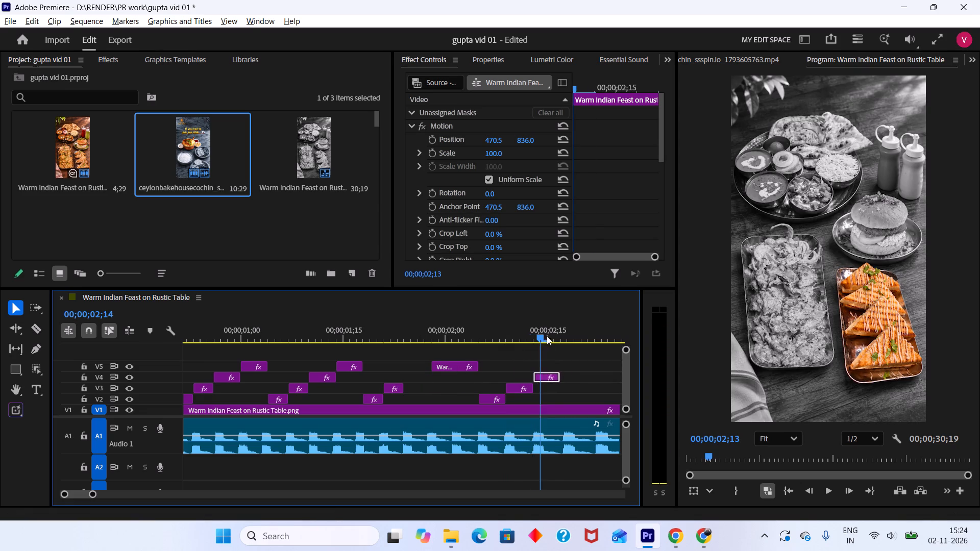
drag(547, 336, 569, 345)
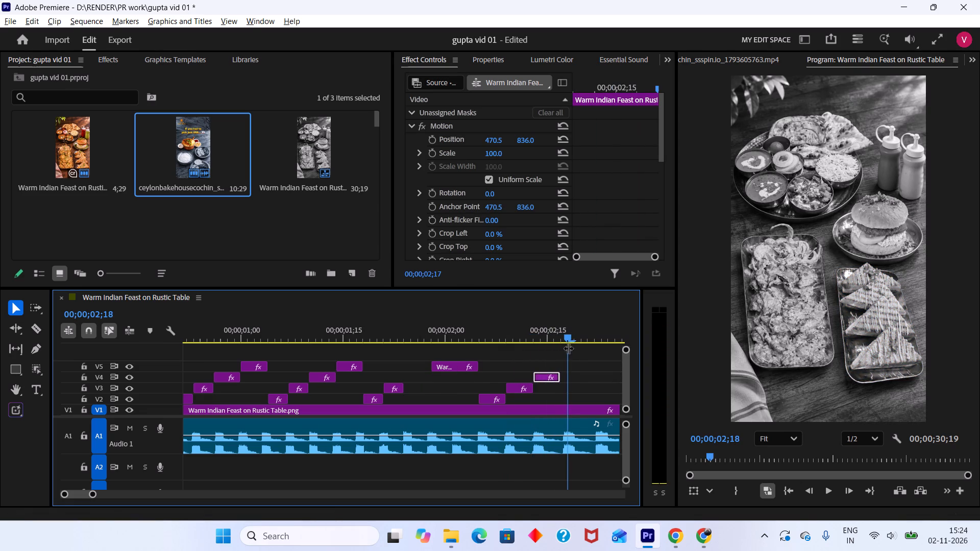
drag(560, 375, 565, 377)
Duplicate the V4 sandwich tray clip back into the fourth round's gap at 00;00;01;24, and trim the copy to end at 00;00;01;28.
scroll(564, 379, down, 4)
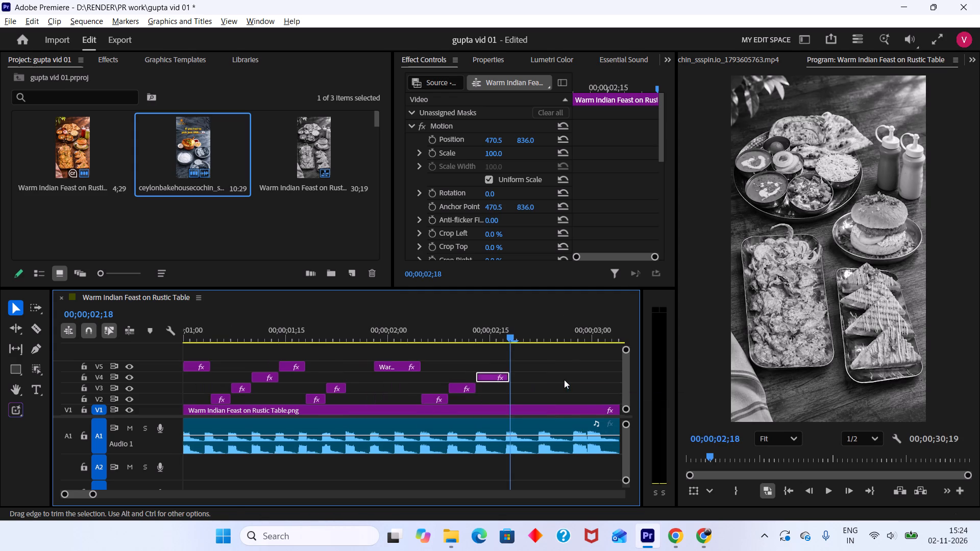
drag(494, 339, 525, 352)
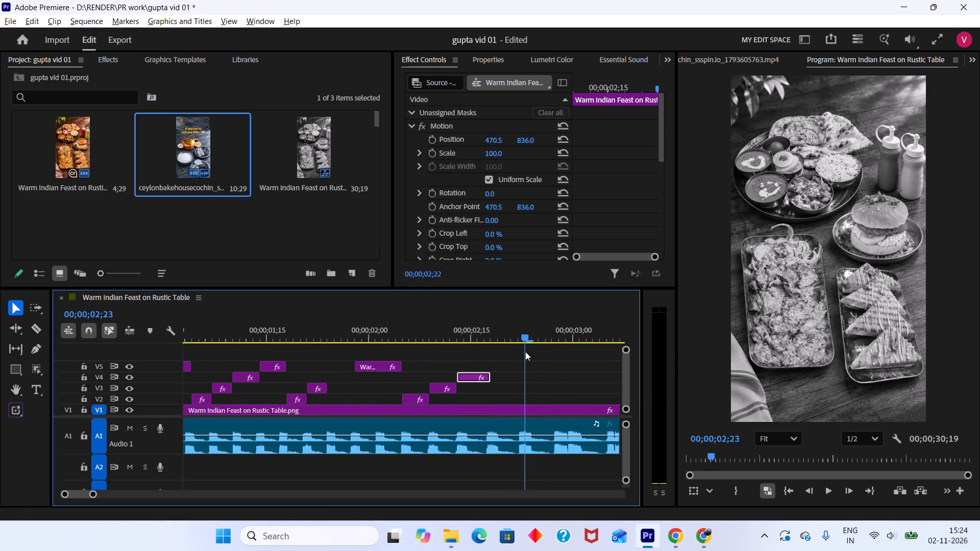
drag(525, 352, 526, 352)
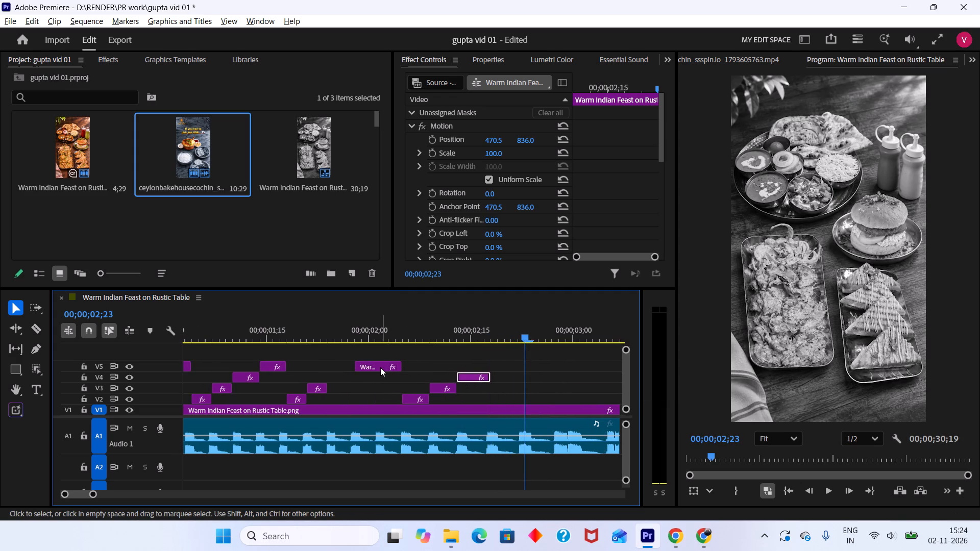
alt+drag(474, 376, 349, 378)
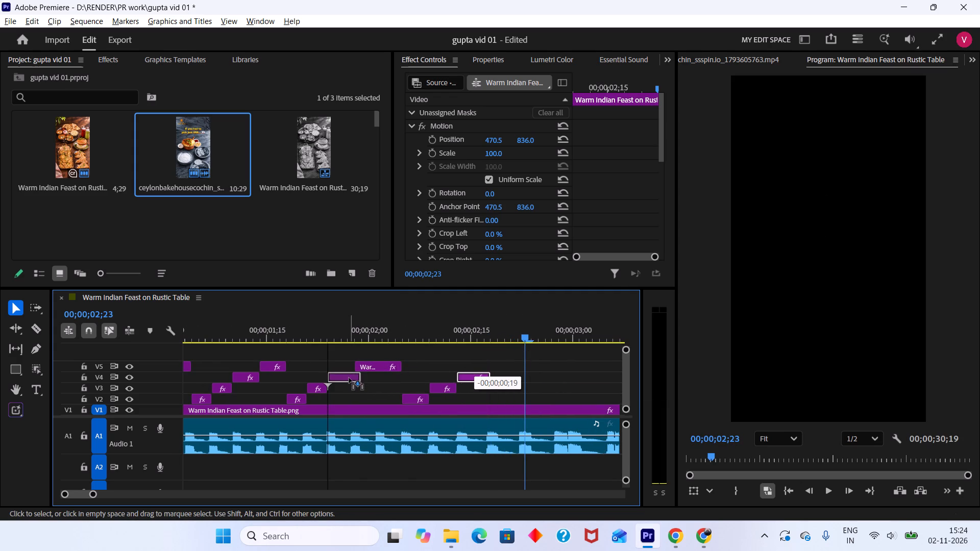
alt+drag(349, 378, 350, 378)
drag(358, 379, 352, 379)
Duplicate the V5 larger food tray clip to start at 00;00;02;18, and trim the copy to end at the beat at 00;00;02;23.
click(368, 370)
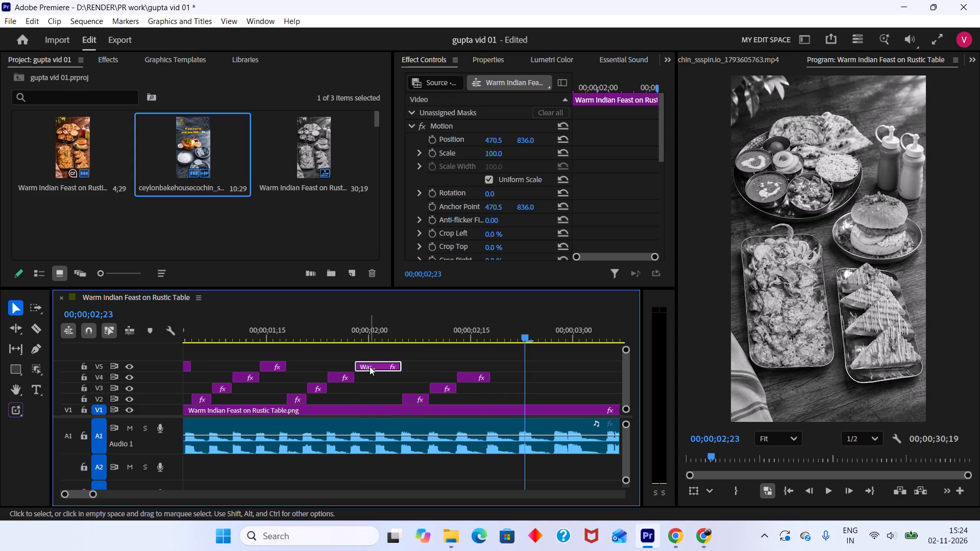
alt+drag(370, 366, 507, 362)
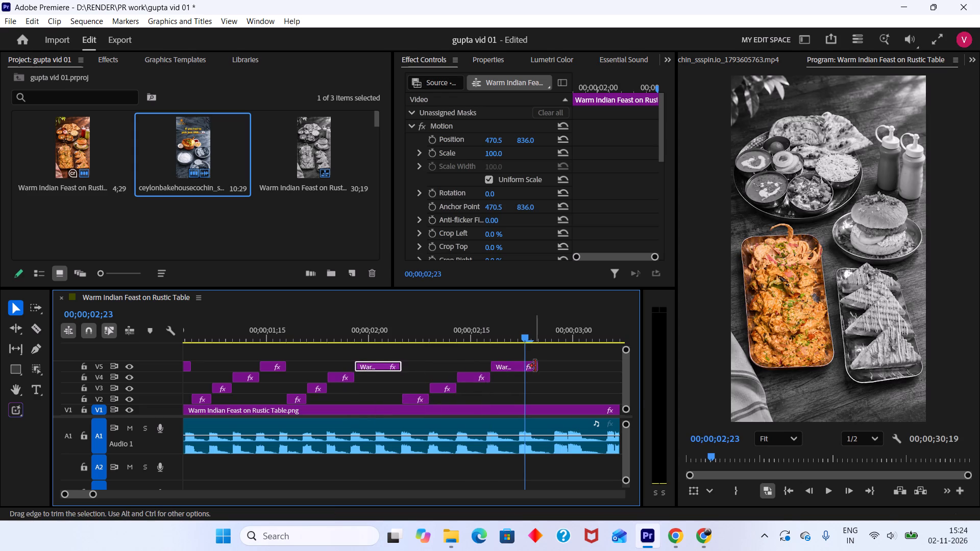
drag(535, 366, 524, 367)
Play from the fifth round's last clips into the uncovered section to check the flashes and listen for the following beats.
drag(526, 330, 482, 332)
key(space)
key(space)
key(space)
scroll(497, 367, down, 2)
key(space)
scroll(497, 367, down, 3)
alt+scroll(497, 367, down, 9)
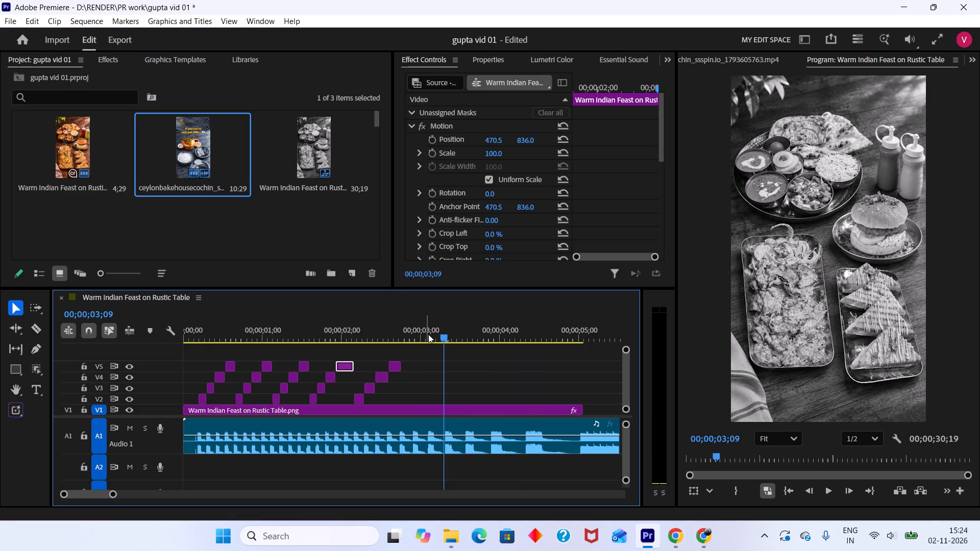
drag(428, 334, 409, 332)
key(space)
key(space)
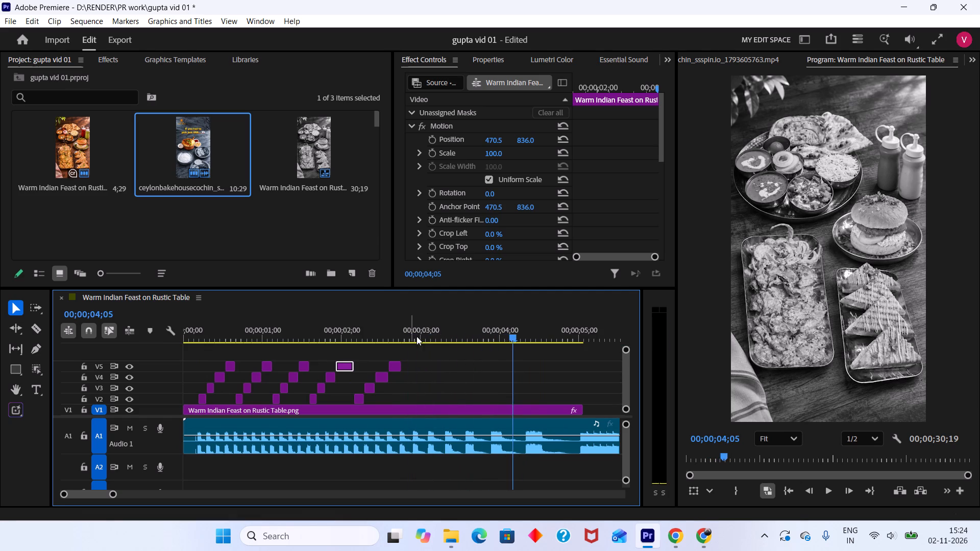
Duplicate the fifth round's V2 curry platter clip to start at 00;00;02;23, and extend the copy to the beat at 00;00;02;28.
drag(447, 333, 417, 329)
alt+scroll(422, 402, up, 8)
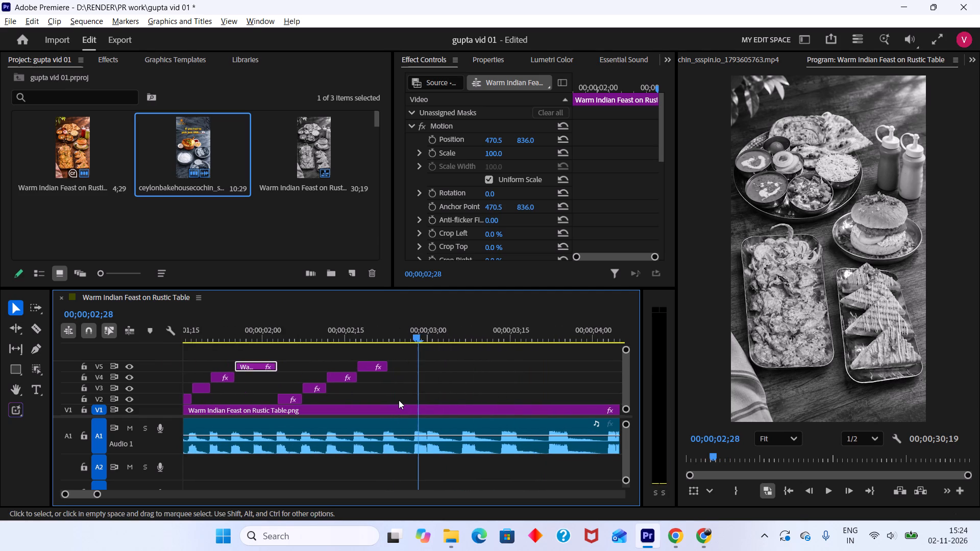
alt+scroll(397, 399, up, 4)
drag(424, 337, 424, 342)
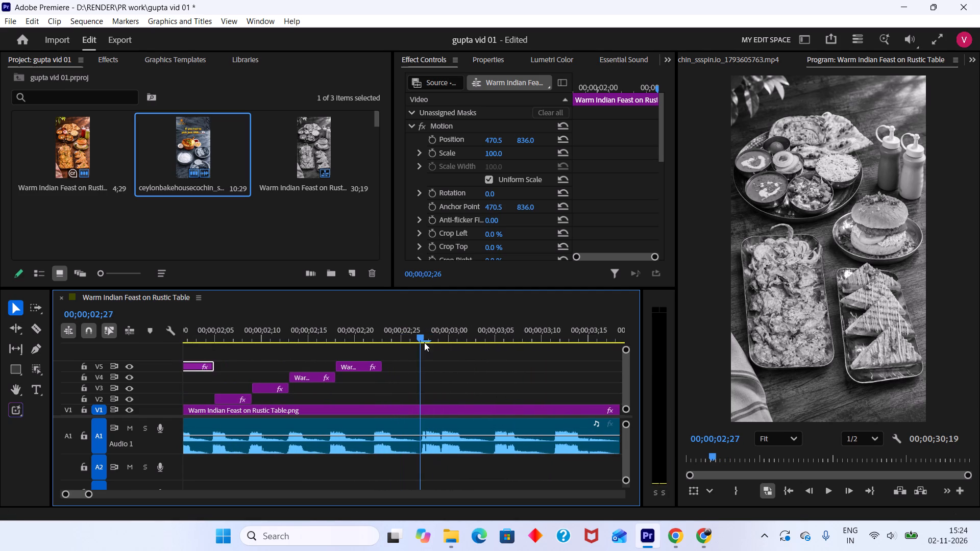
drag(424, 342, 430, 343)
drag(430, 338, 416, 336)
drag(416, 336, 430, 343)
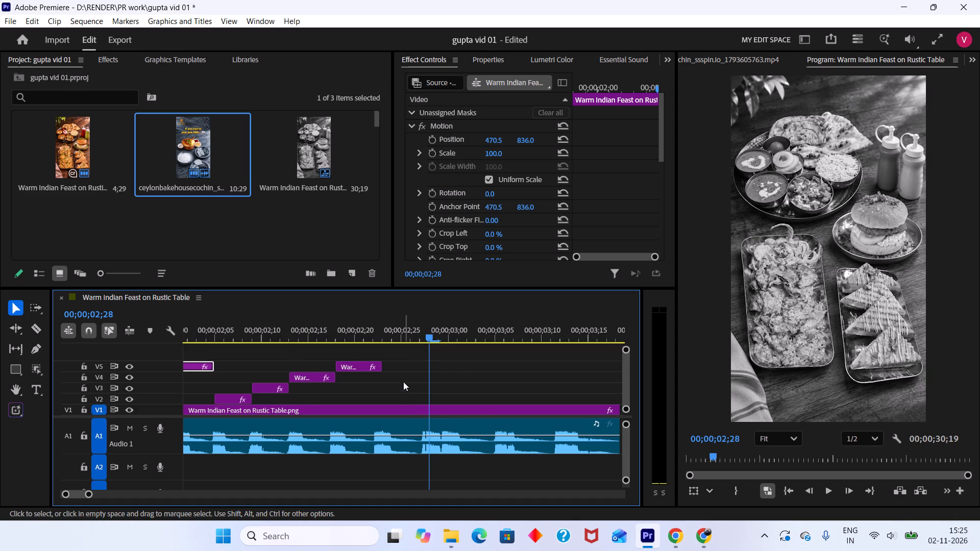
scroll(402, 384, up, 4)
click(312, 400)
alt+drag(308, 399, 509, 397)
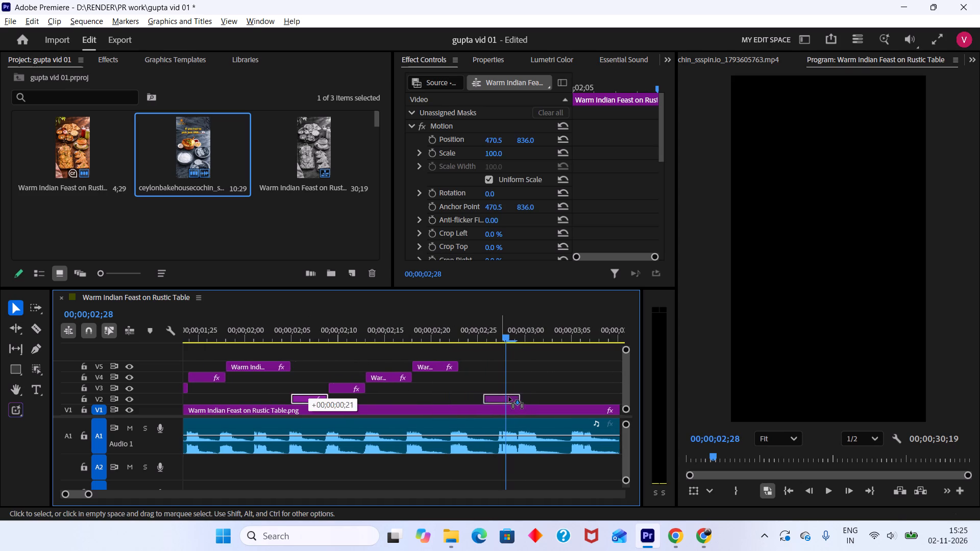
alt+drag(509, 397, 483, 397)
drag(471, 336, 465, 331)
drag(480, 398, 473, 398)
drag(495, 399, 512, 406)
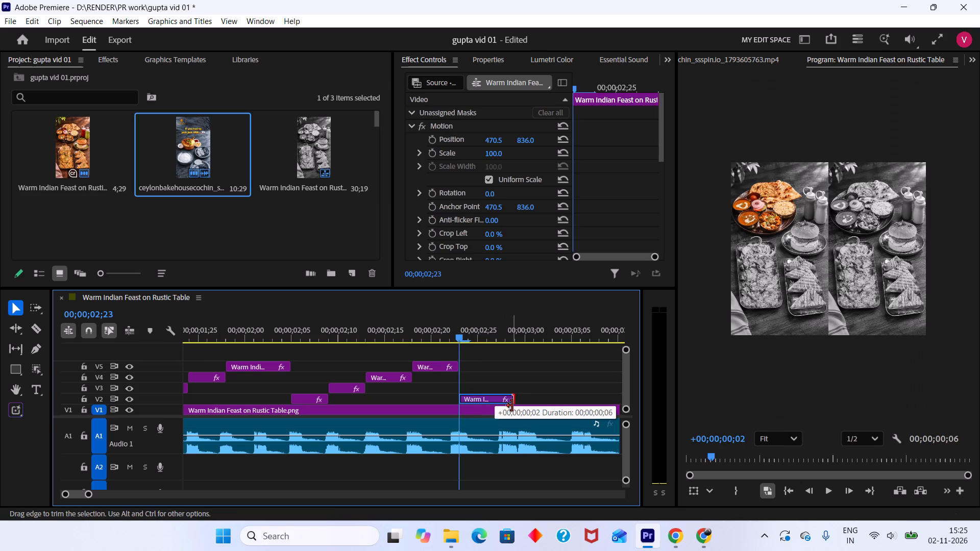
drag(512, 406, 506, 405)
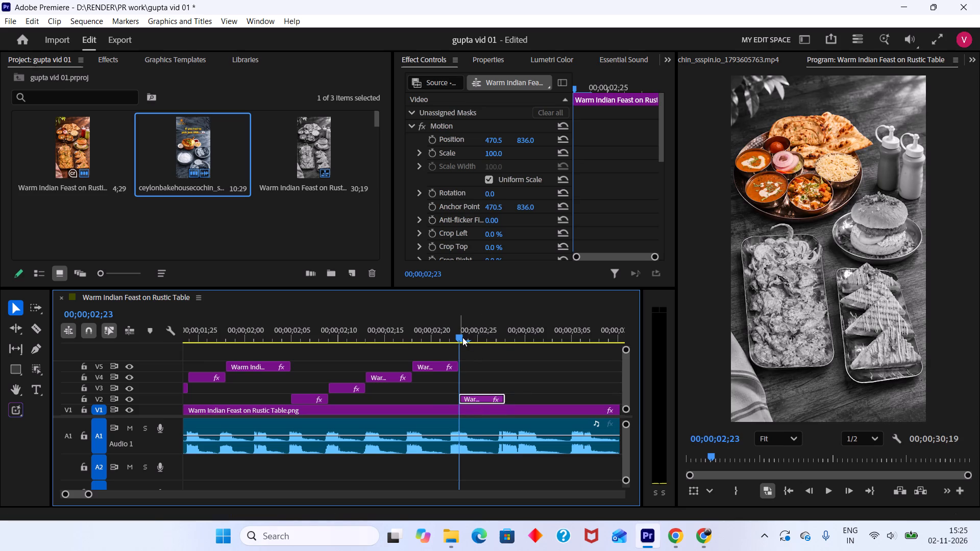
Play to check the beat, duplicate the V3 burger and sauce bottles clip to start at 00;00;02;28, and extend the copy to 00;00;03;06.
drag(462, 337, 431, 334)
key(space)
key(space)
drag(535, 325, 523, 325)
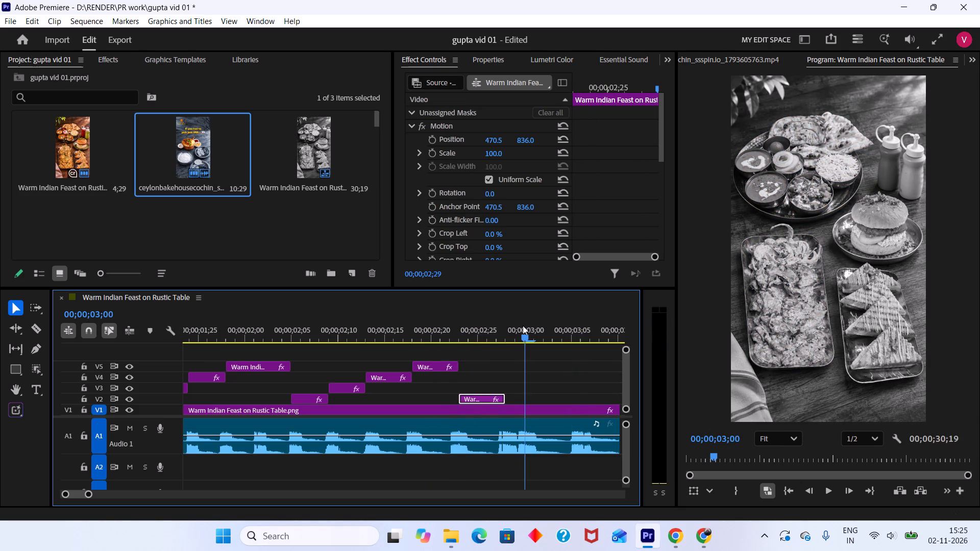
drag(523, 325, 463, 331)
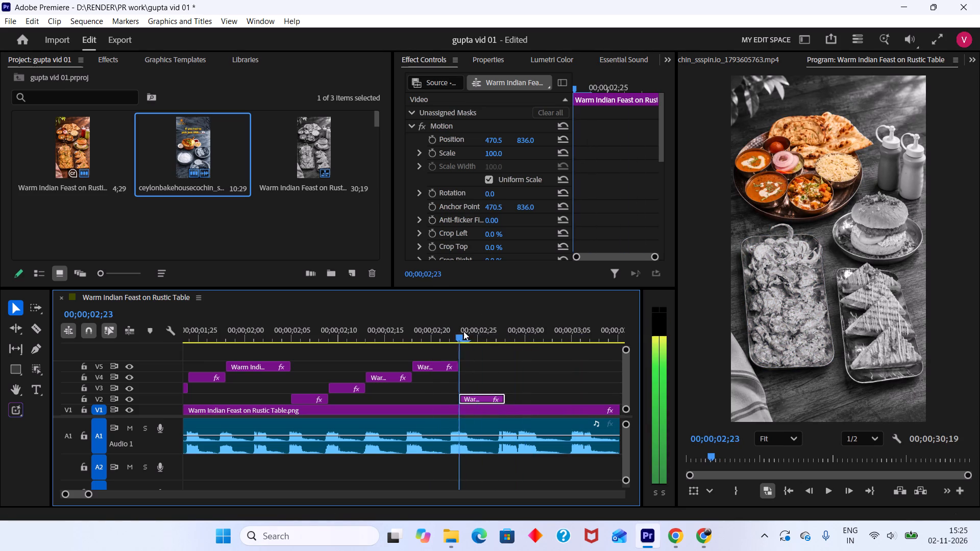
drag(463, 331, 501, 344)
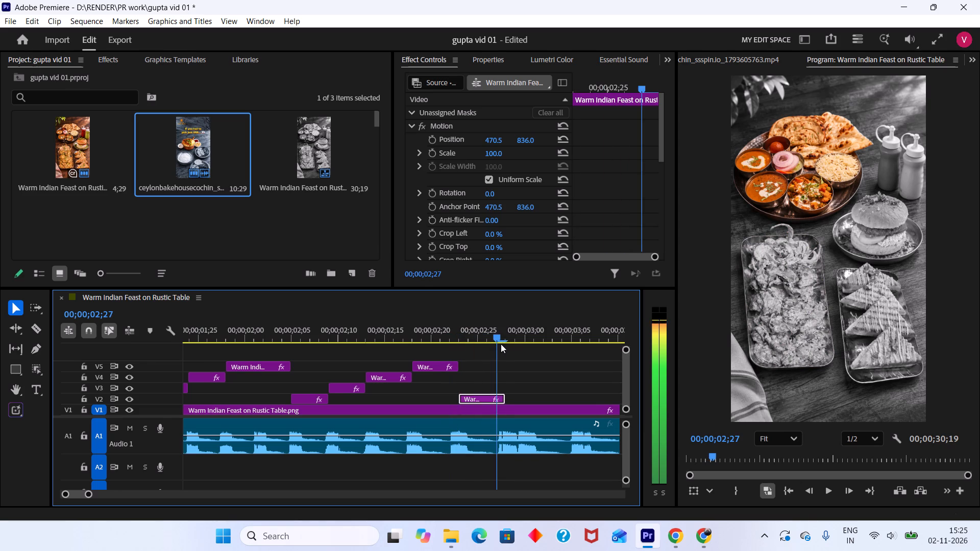
drag(501, 344, 506, 345)
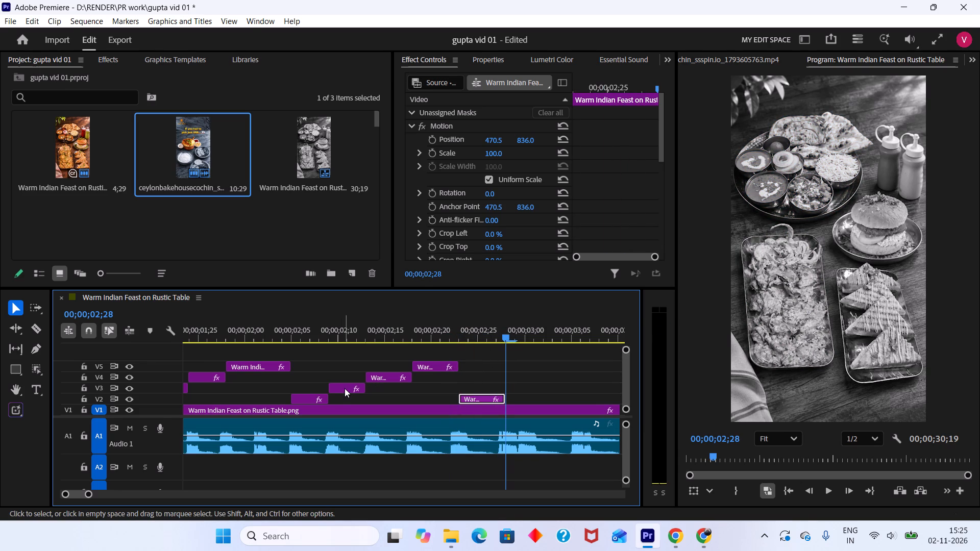
click(345, 388)
alt+drag(344, 388, 521, 386)
drag(544, 390, 575, 398)
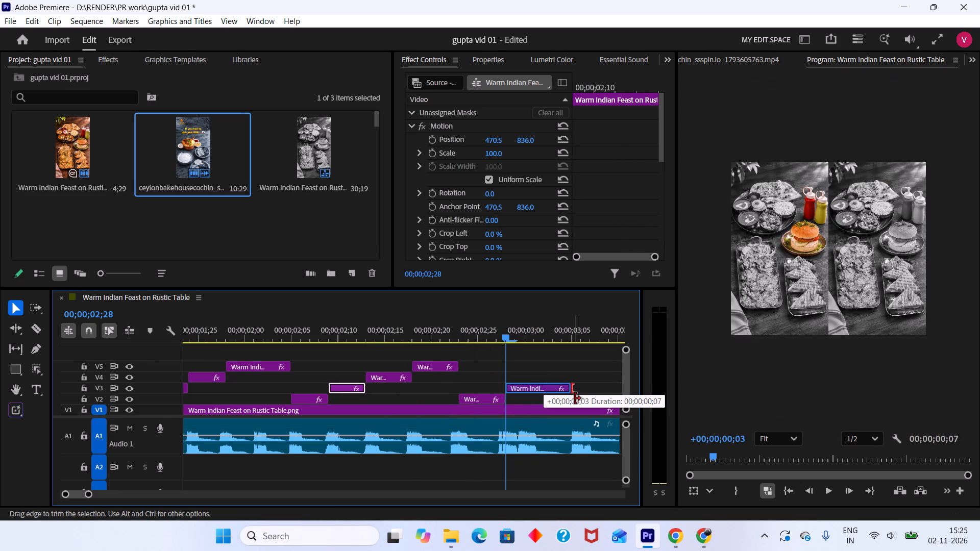
drag(575, 398, 577, 398)
Duplicate the V4 sandwich tray clip to start at 00;00;03;06, extend the copy to the beat at 00;00;03;12, and play to check.
scroll(572, 401, down, 3)
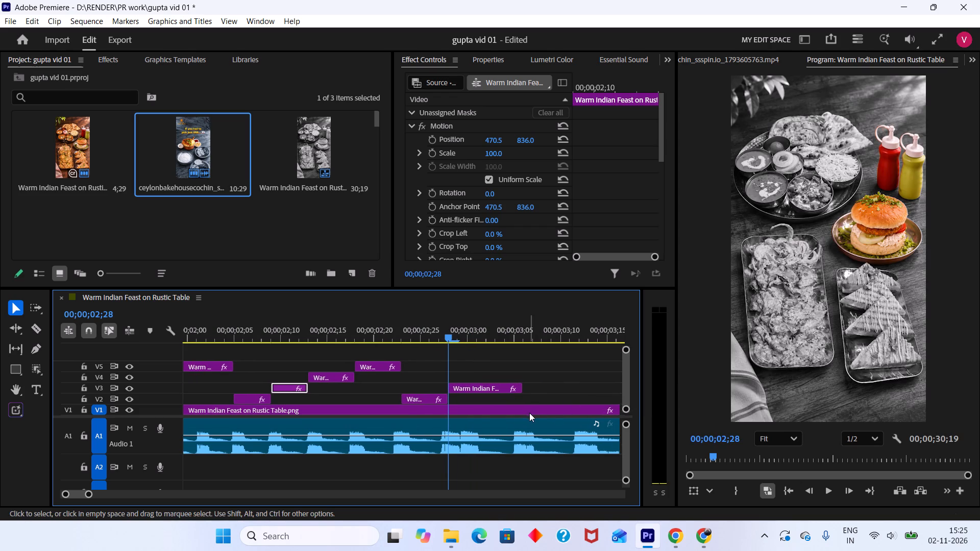
click(326, 378)
alt+drag(330, 375, 547, 377)
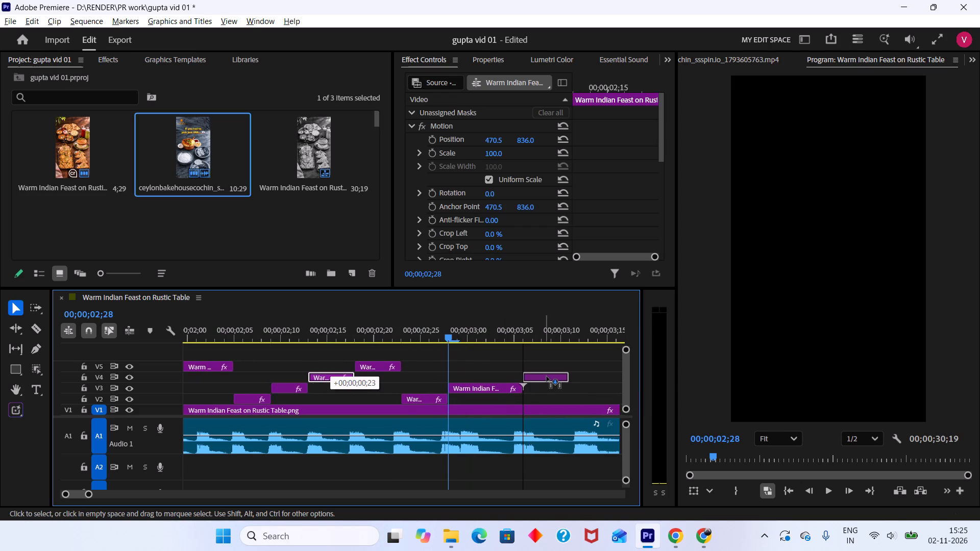
alt+drag(547, 377, 548, 377)
scroll(552, 391, down, 4)
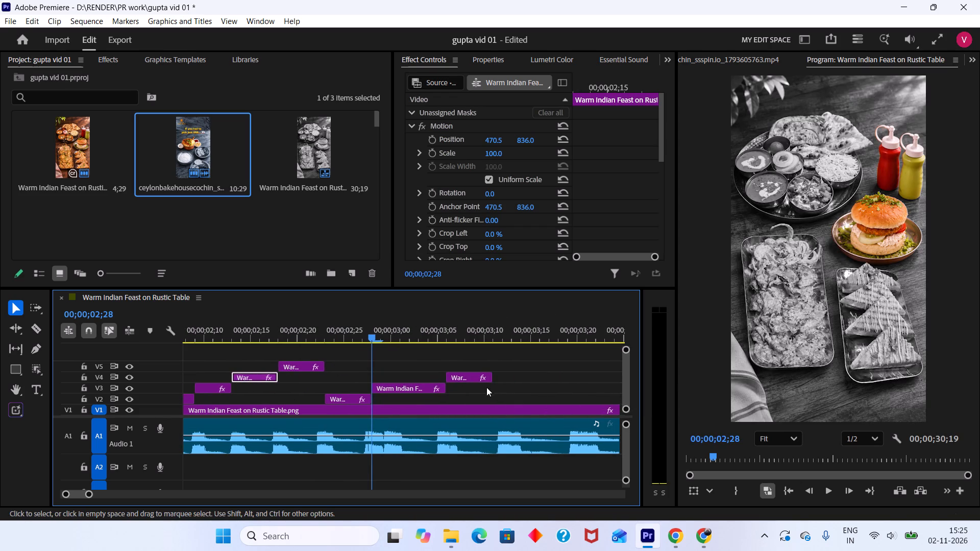
drag(494, 381, 505, 386)
key(space)
key(space)
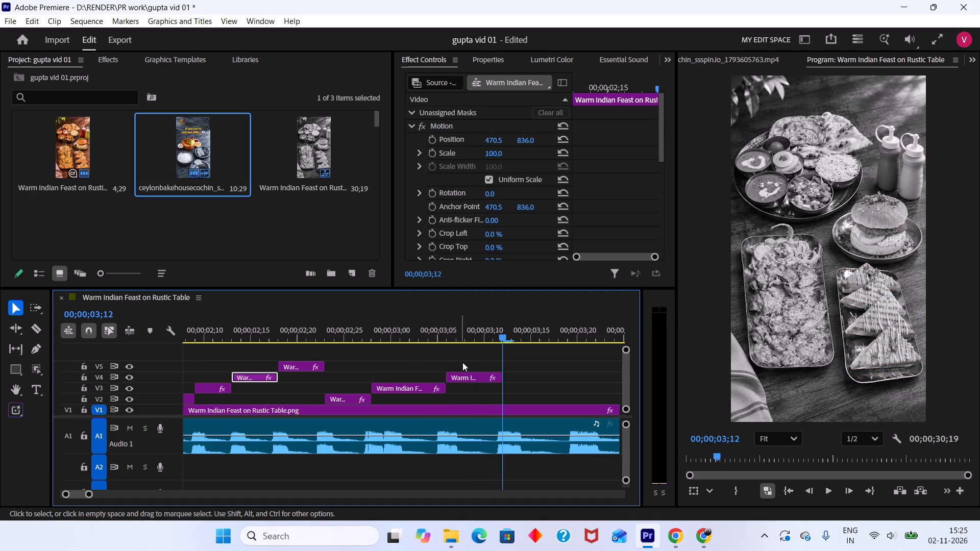
Duplicate the V5 larger food tray clip to start at 00;00;03;12, extend the copy to 00;00;03;20, and play to check.
click(300, 366)
alt+drag(304, 367, 527, 368)
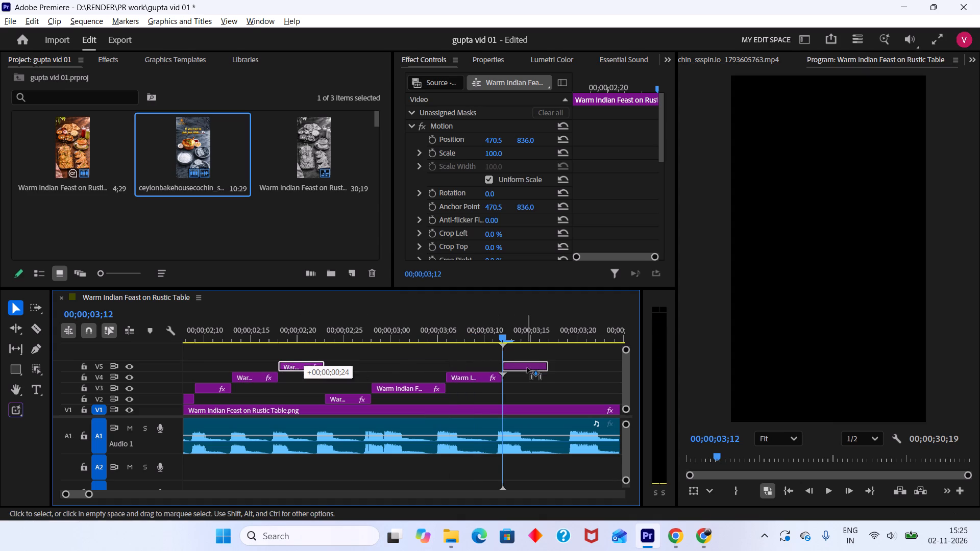
alt+drag(527, 368, 528, 368)
scroll(550, 382, down, 3)
drag(492, 369, 509, 374)
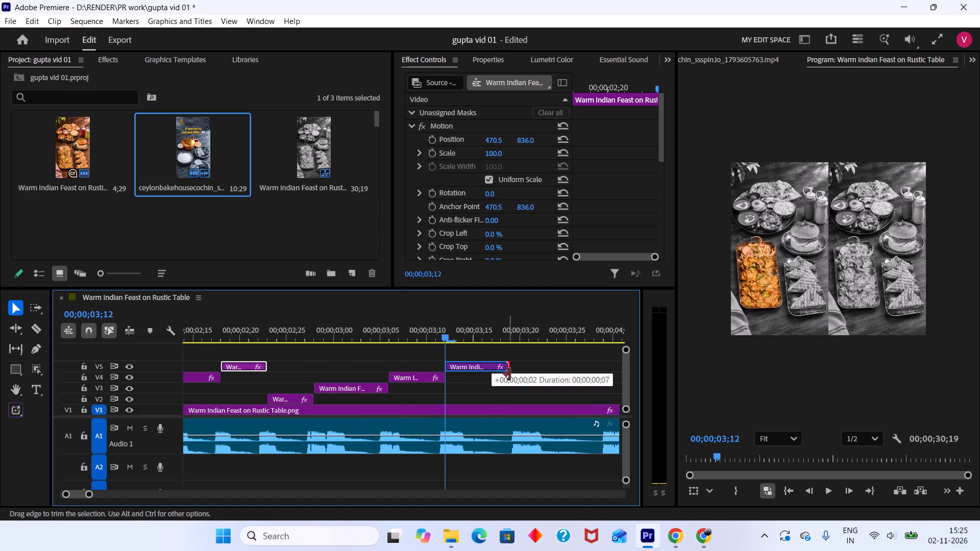
drag(509, 374, 523, 377)
key(space)
key(space)
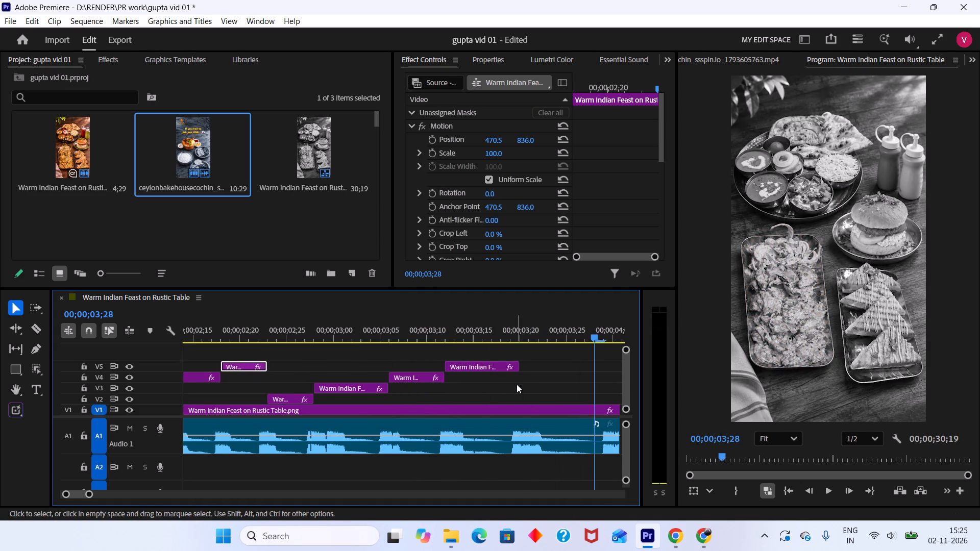
Duplicate the V2 curry platter clip to start at 00;00;03;20, extend the copy to 00;00;04;00, and play to check.
scroll(517, 385, down, 3)
drag(507, 330, 441, 333)
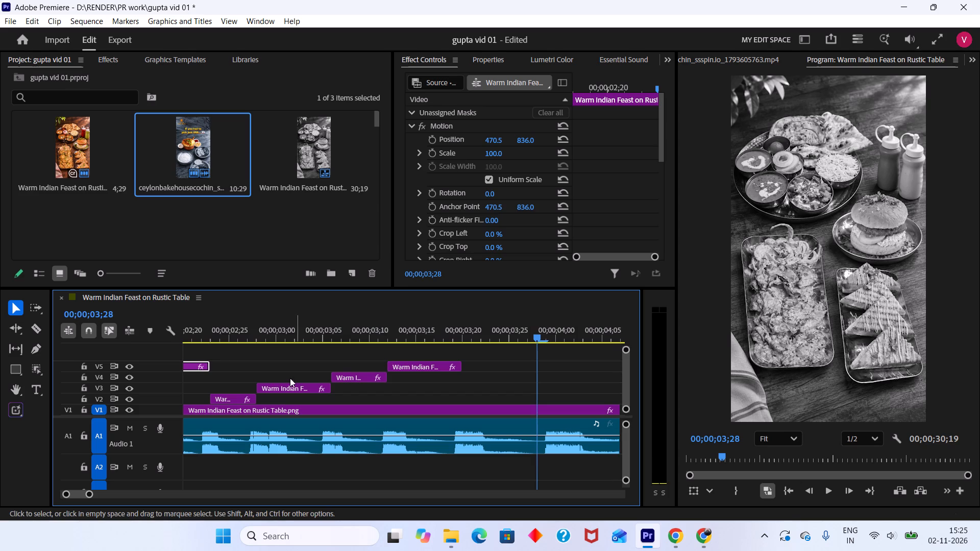
click(241, 397)
alt+drag(238, 398, 492, 397)
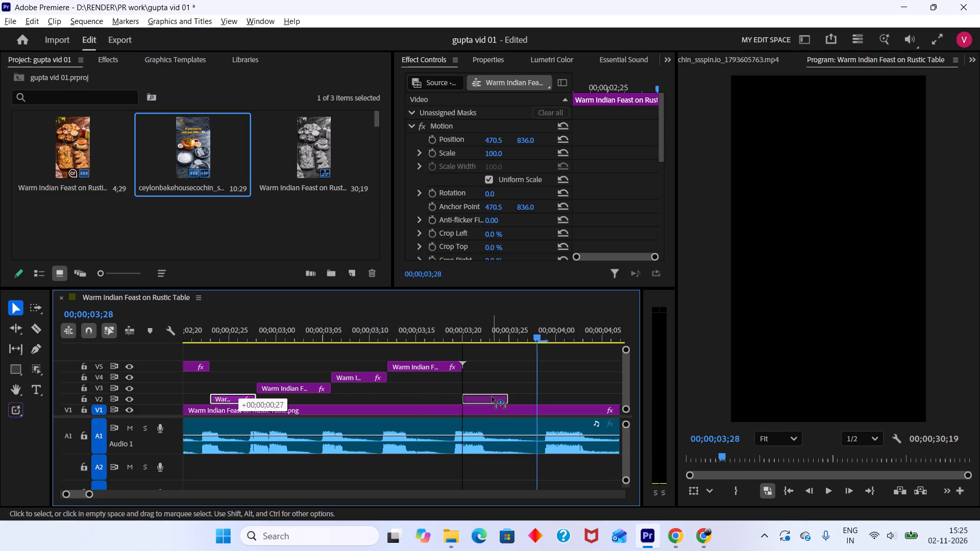
alt+drag(492, 397, 494, 396)
drag(510, 400, 554, 407)
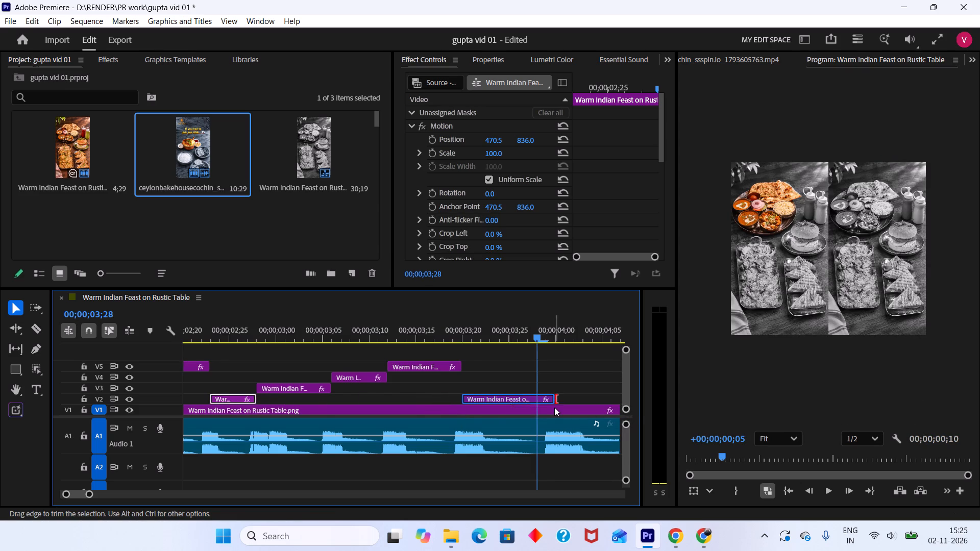
key(space)
key(space)
Play back the newly added flash rounds to check their colour changes against the audio beats.
alt+scroll(427, 407, down, 10)
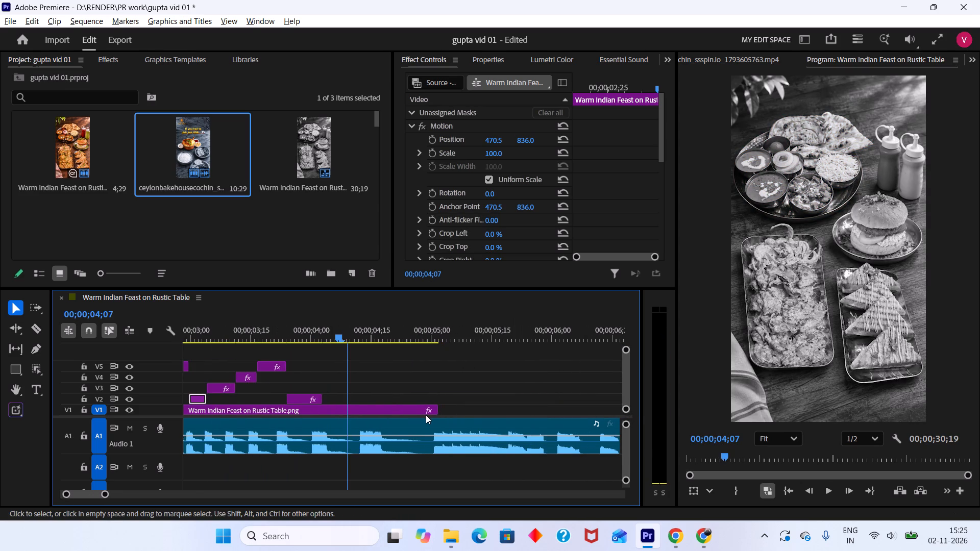
alt+scroll(426, 415, down, 5)
drag(380, 330, 275, 373)
key(space)
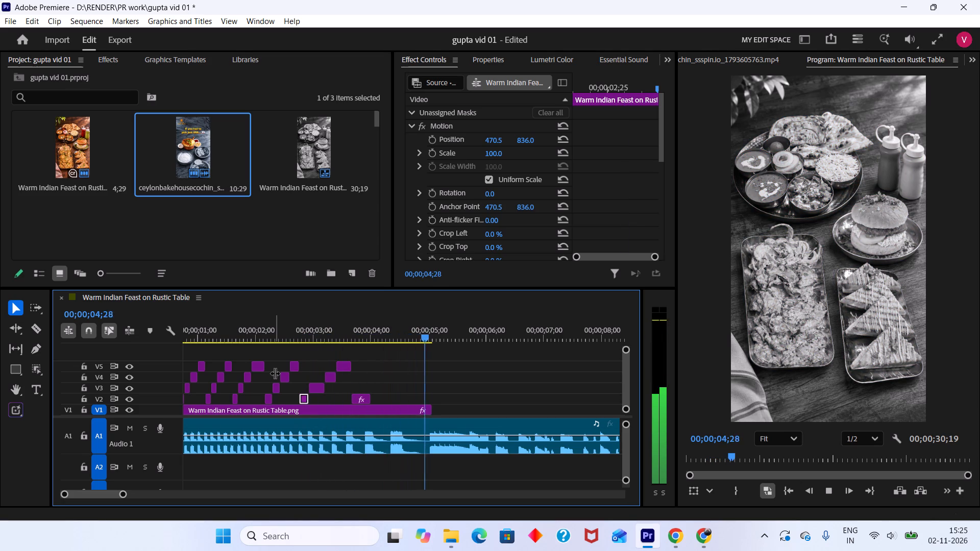
key(space)
drag(413, 335, 325, 355)
key(space)
key(space)
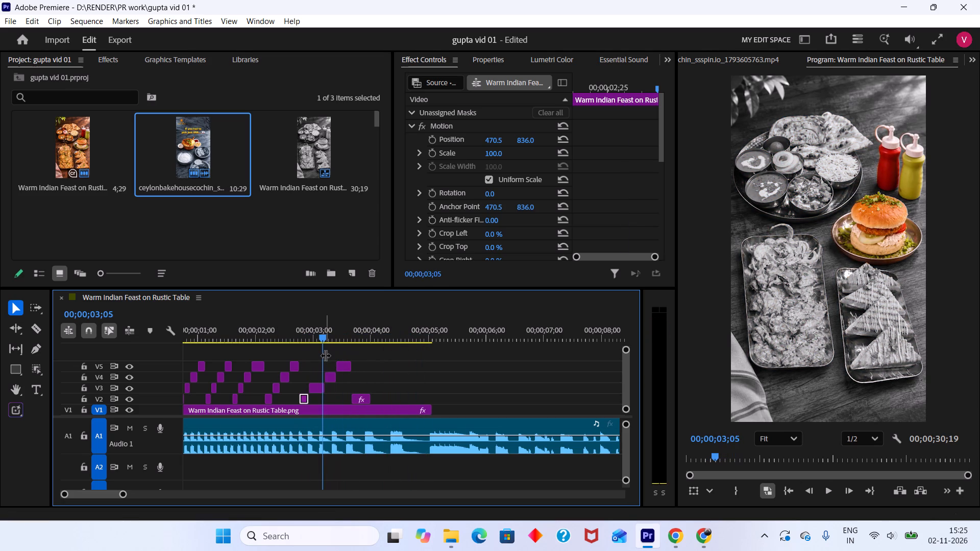
key(space)
key(space)
key(space)
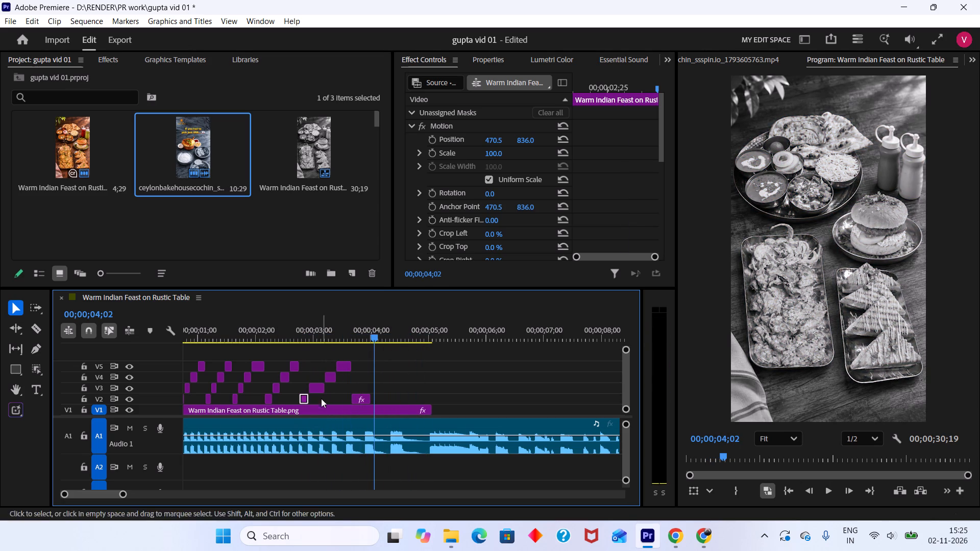
Duplicate the V3 burger clip to start at 00;00;04;00, extend the copy to about 00;00;04;10, and play to check the beat.
click(314, 390)
alt+drag(316, 388, 377, 388)
key(space)
key(space)
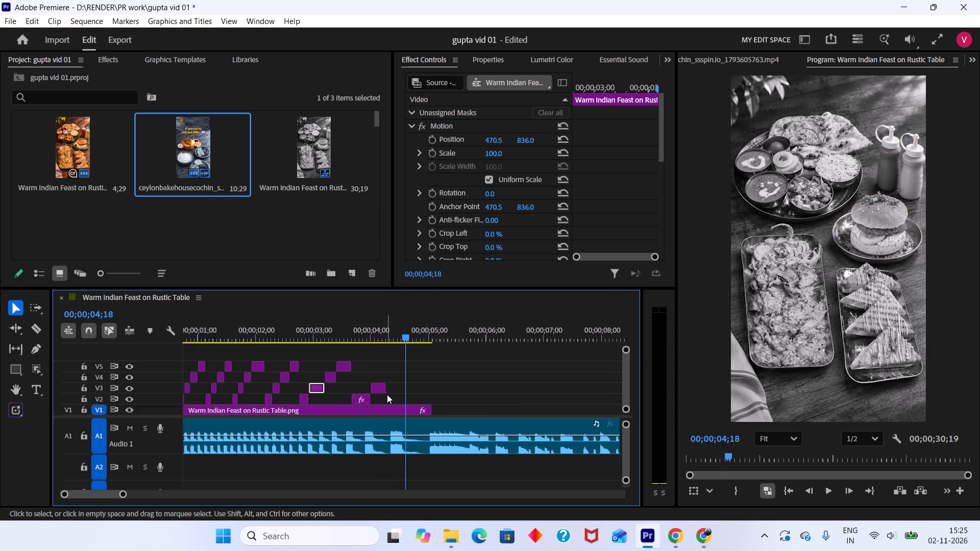
drag(403, 334, 395, 332)
drag(395, 332, 405, 336)
click(388, 388)
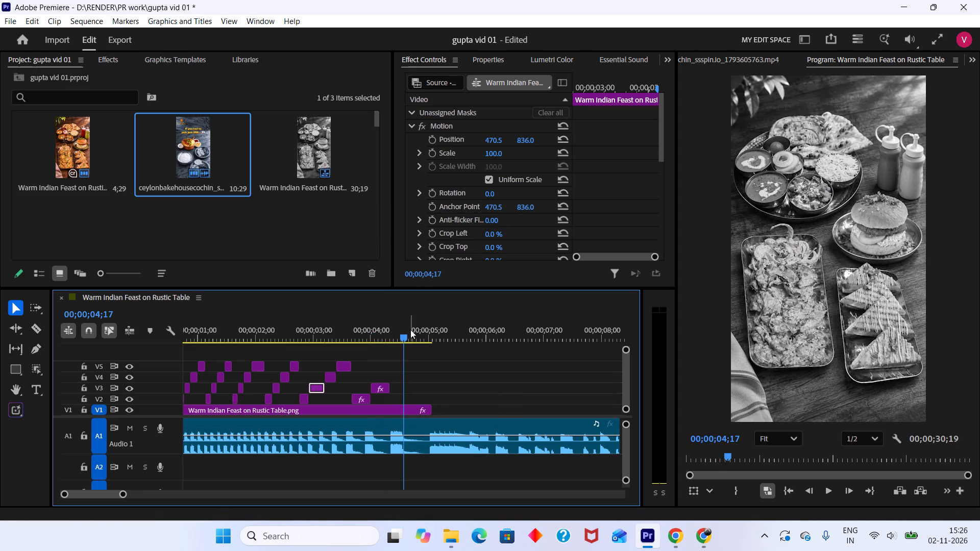
drag(409, 322, 369, 331)
key(space)
key(space)
drag(404, 327, 400, 325)
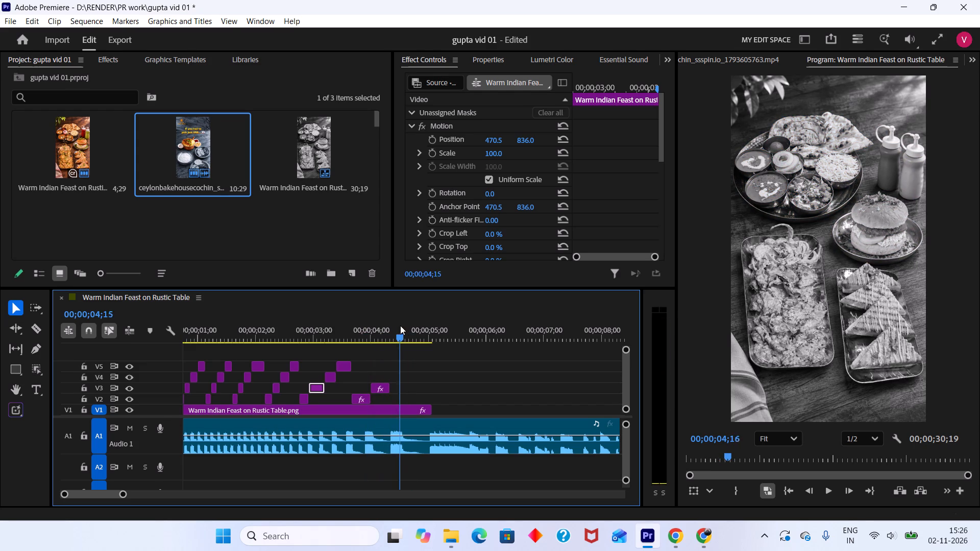
drag(400, 325, 406, 332)
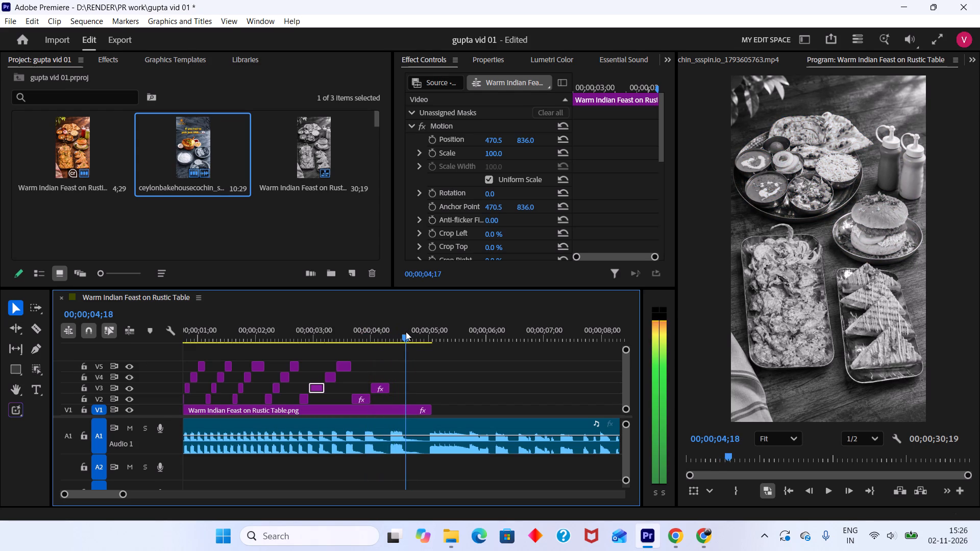
drag(406, 332, 395, 328)
Duplicate the V4 sandwich tray clip directly after the last burger flash, extend the copy to the base image's end, and play to check.
click(331, 380)
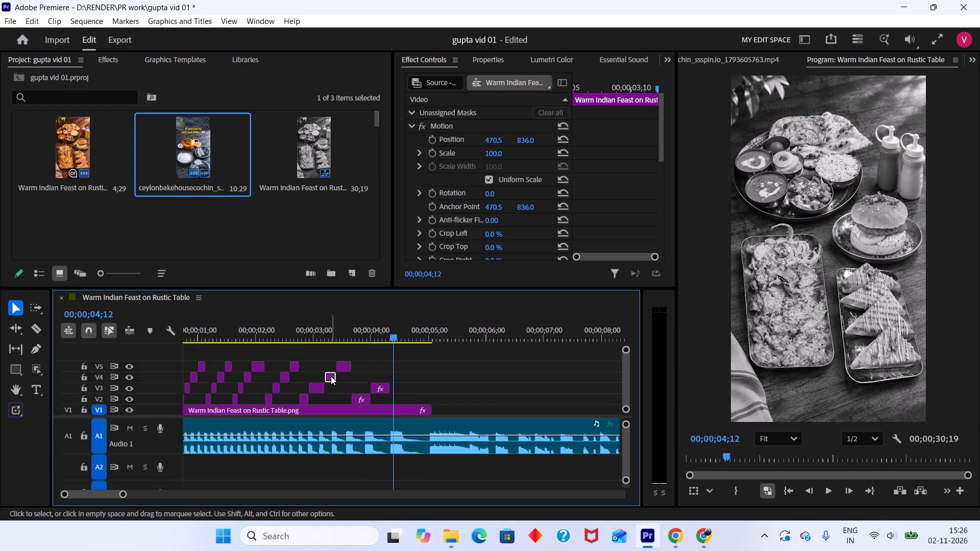
alt+drag(331, 376, 395, 380)
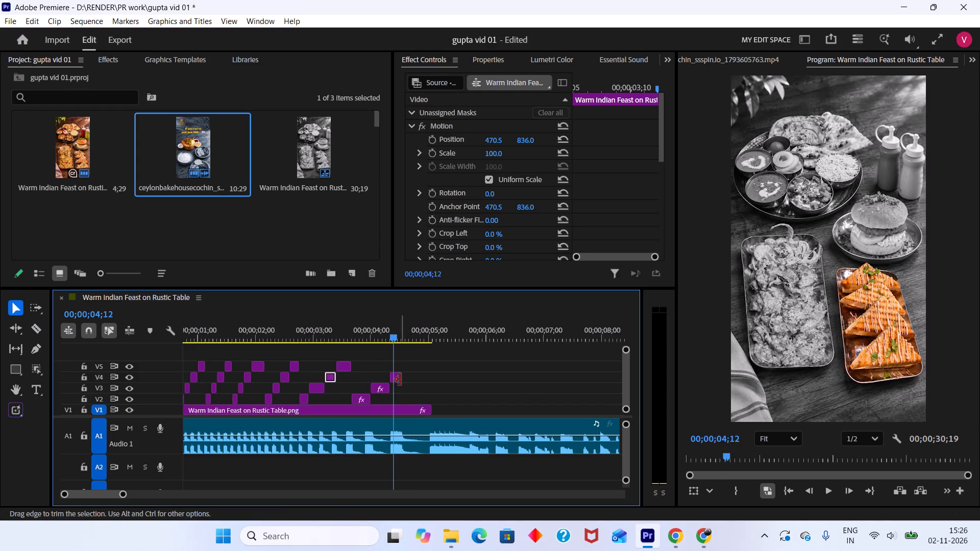
drag(400, 379, 427, 397)
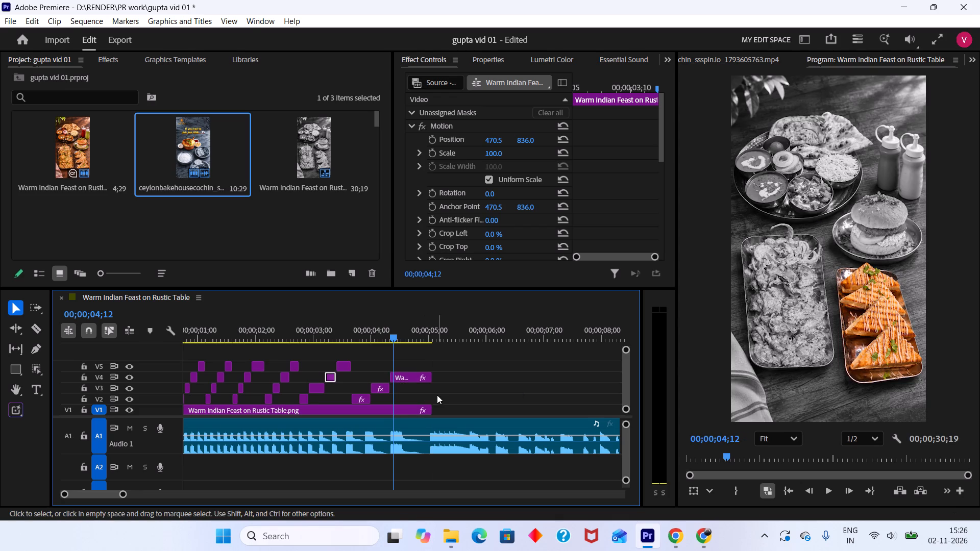
scroll(438, 394, up, 4)
alt+scroll(462, 399, up, 4)
drag(473, 336, 480, 347)
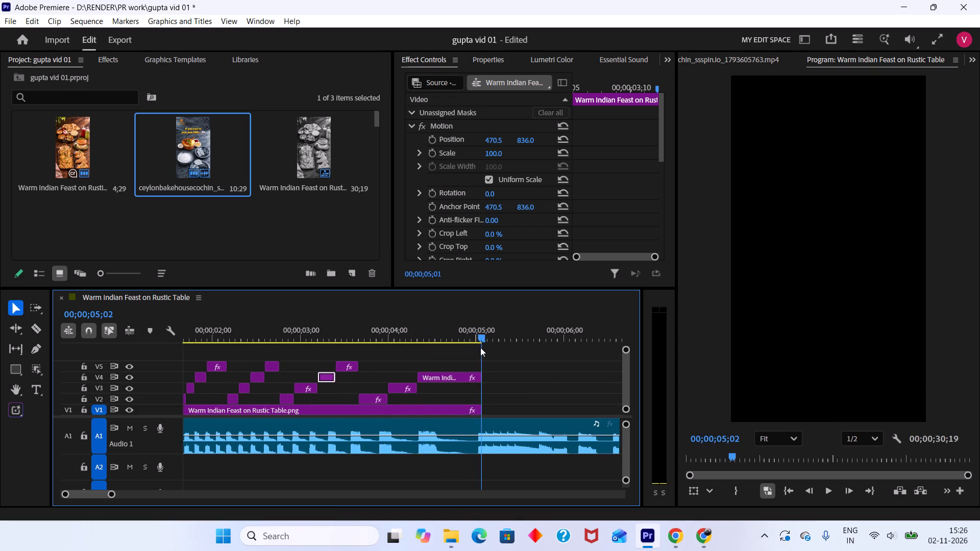
drag(480, 347, 341, 359)
key(space)
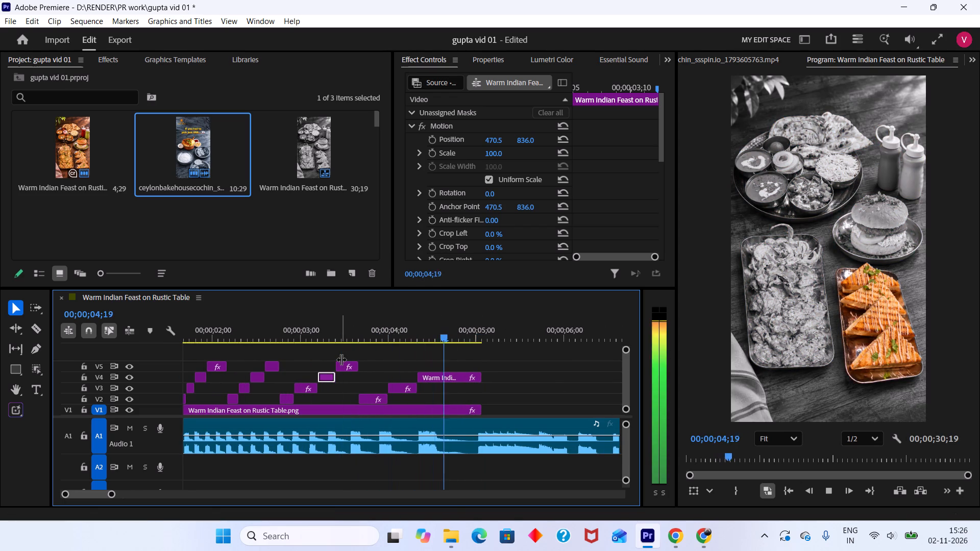
key(space)
Save the project.
scroll(390, 388, down, 5)
alt+scroll(390, 389, down, 1)
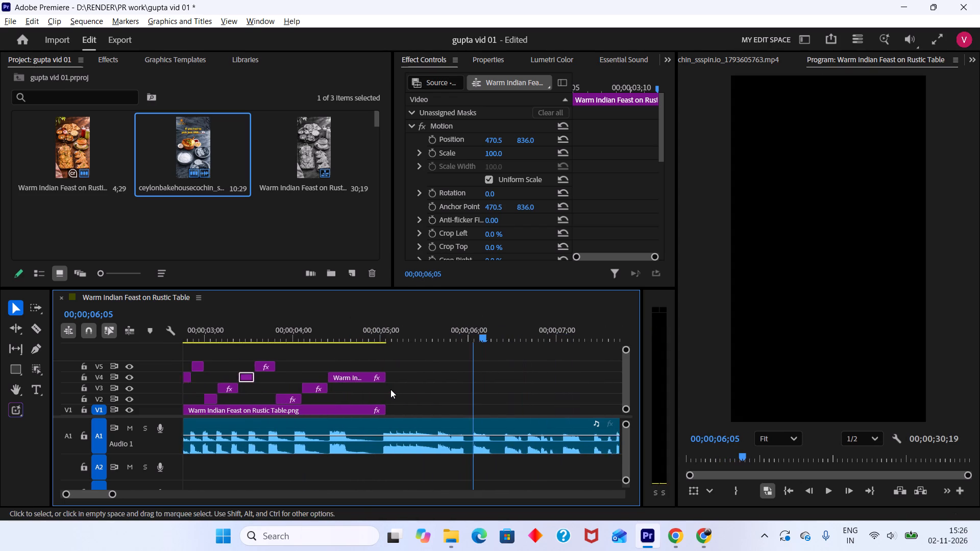
alt+scroll(390, 389, down, 10)
key(ctrl+s)
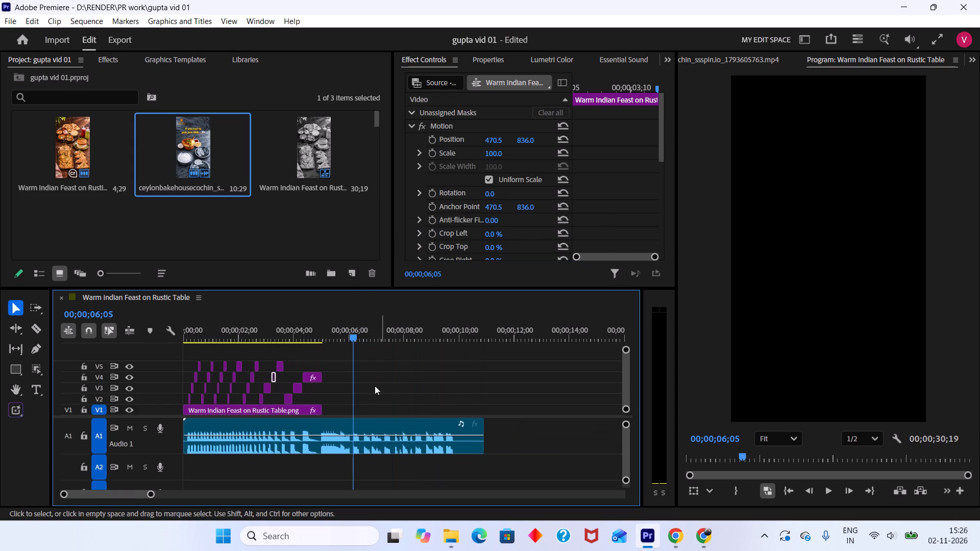
Play the remaining audio and the reference reel from about 00;00;23;05 to study how the dishes flash after the slowdown.
key(space)
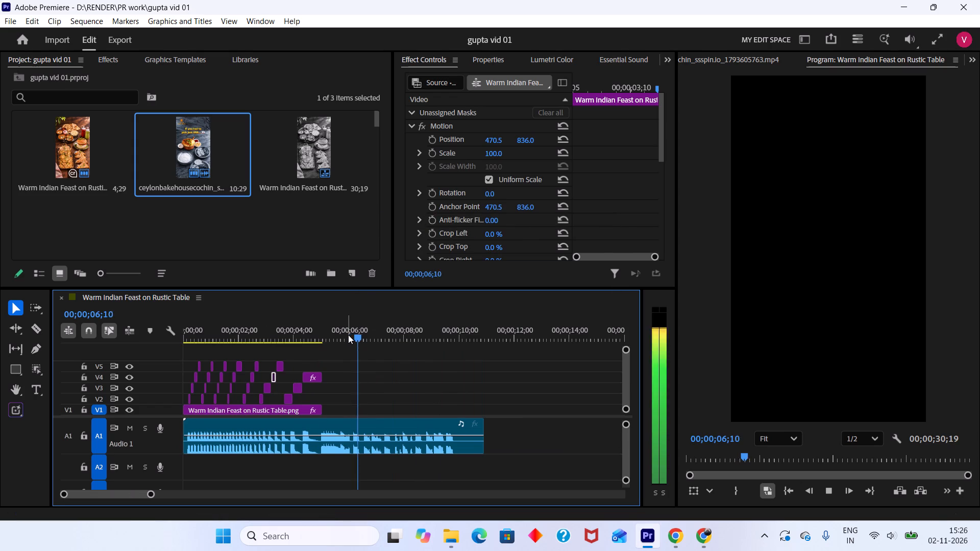
alt+scroll(391, 383, up, 5)
alt+scroll(391, 383, down, 2)
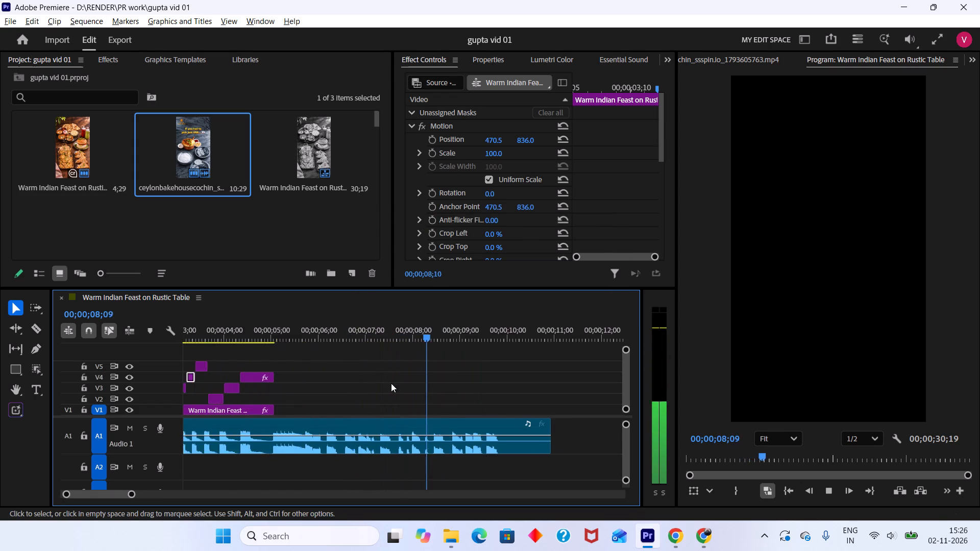
alt+scroll(391, 383, down, 12)
drag(439, 331, 444, 341)
drag(442, 342, 433, 342)
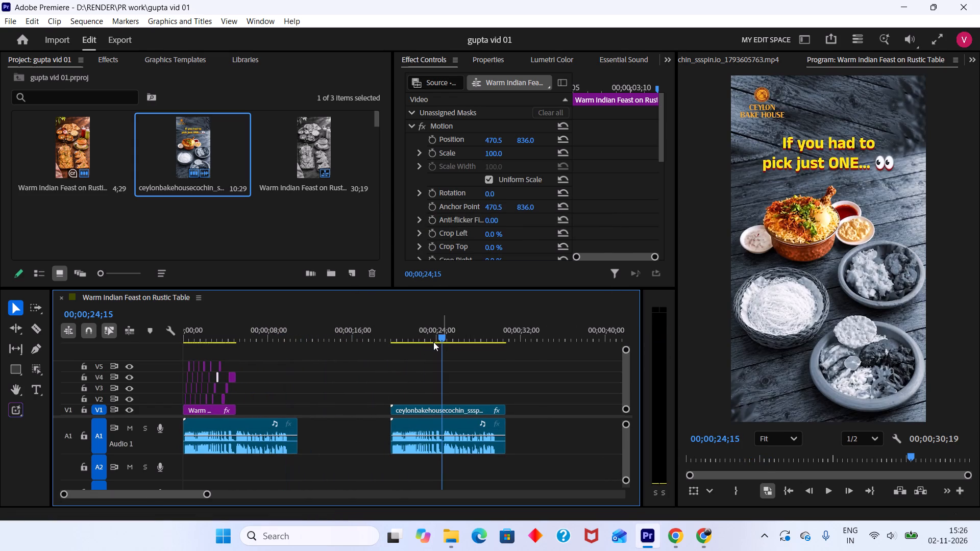
drag(433, 342, 427, 341)
click(432, 332)
key(space)
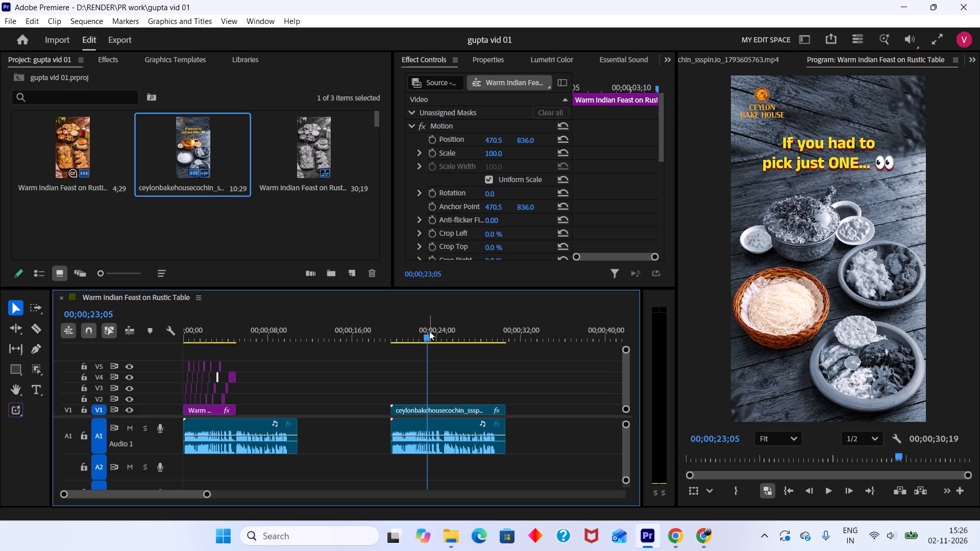
key(space)
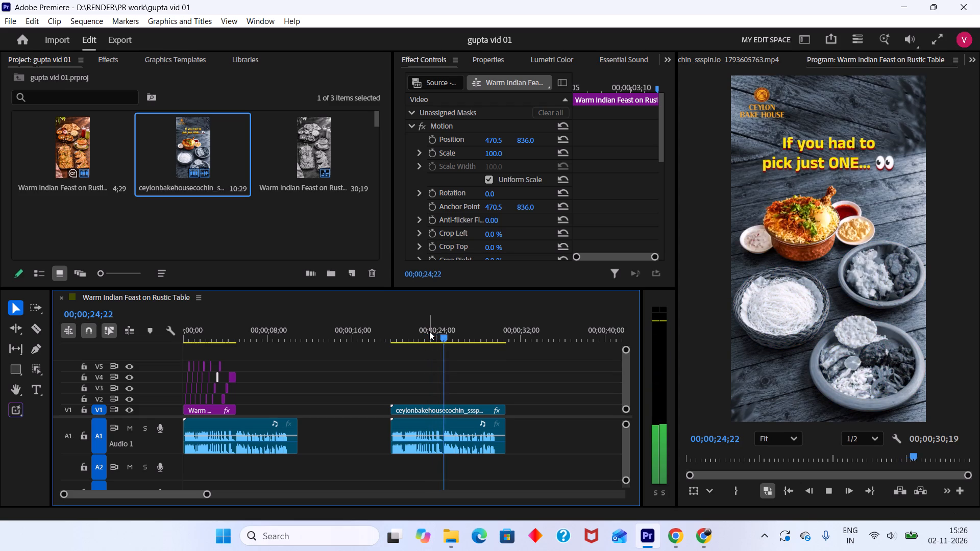
key(space)
drag(444, 333, 439, 331)
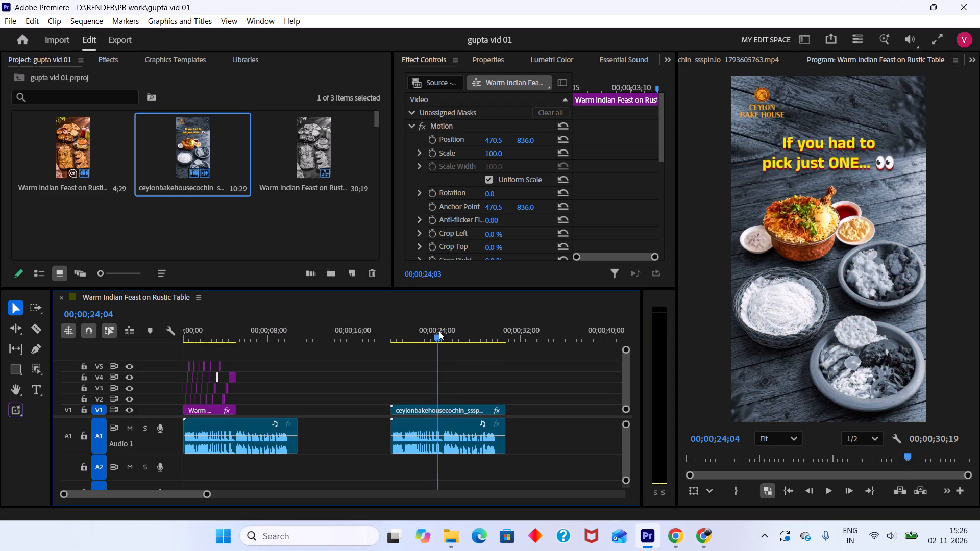
drag(439, 331, 451, 335)
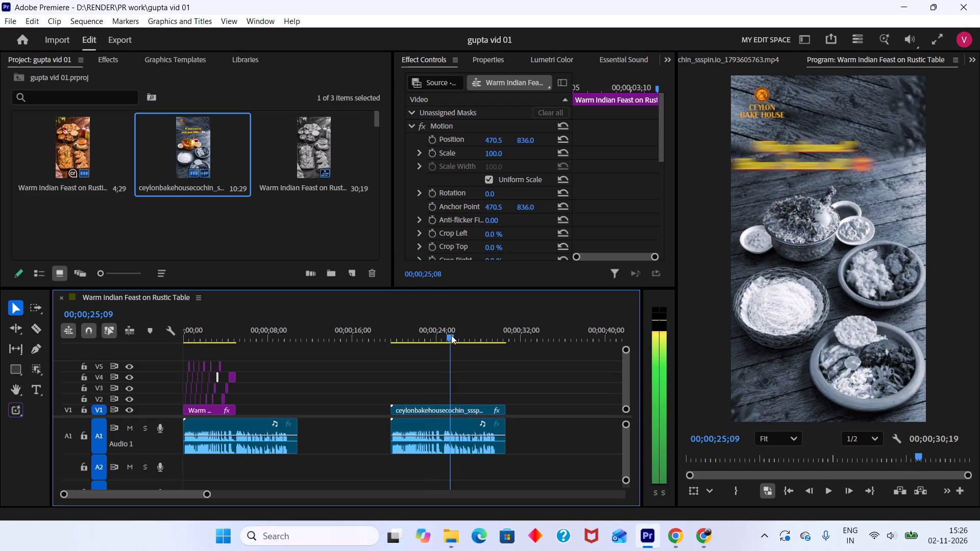
drag(451, 335, 434, 330)
key(space)
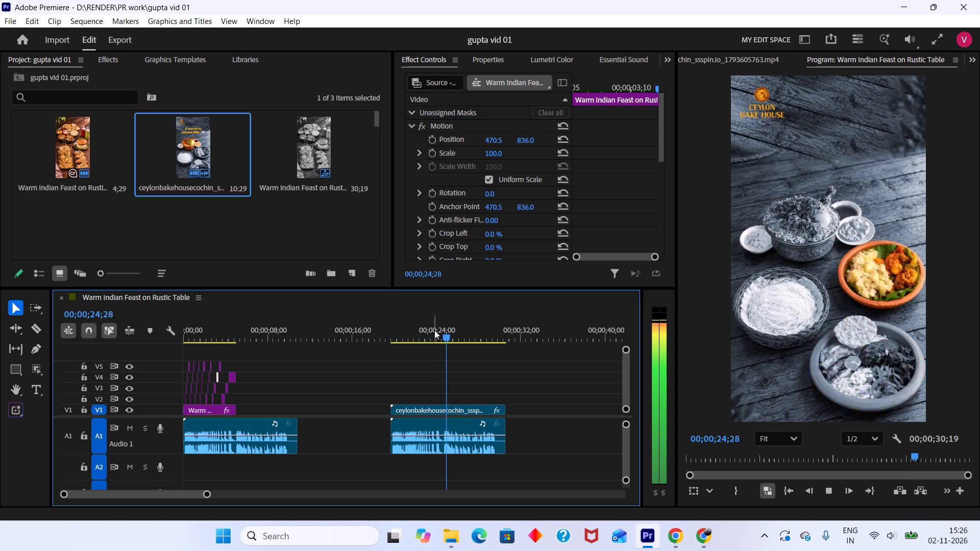
key(space)
Return to the end of the base image and play the audio from about 00;00;05;00 to hear the following beats.
drag(434, 330, 287, 327)
alt+scroll(277, 360, up, 5)
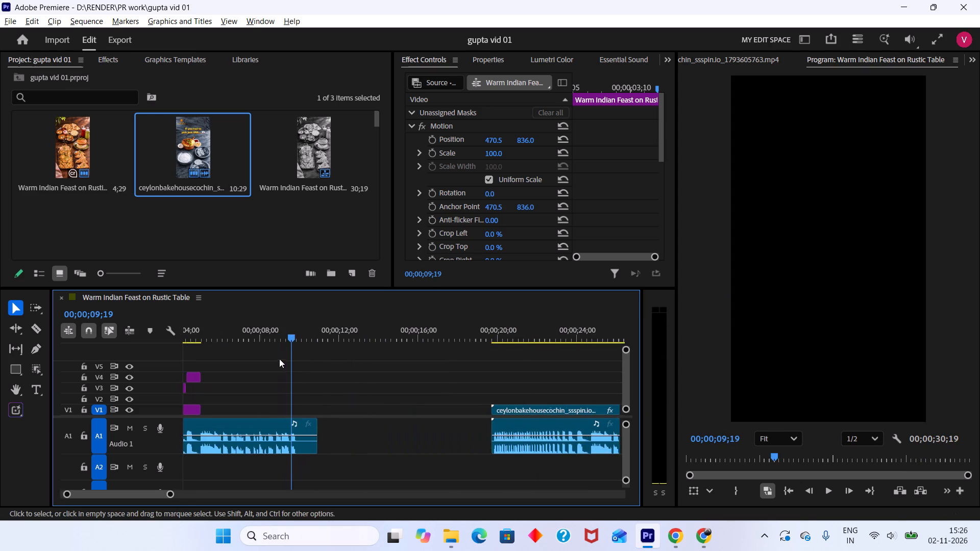
alt+scroll(279, 359, up, 20)
scroll(301, 363, up, 6)
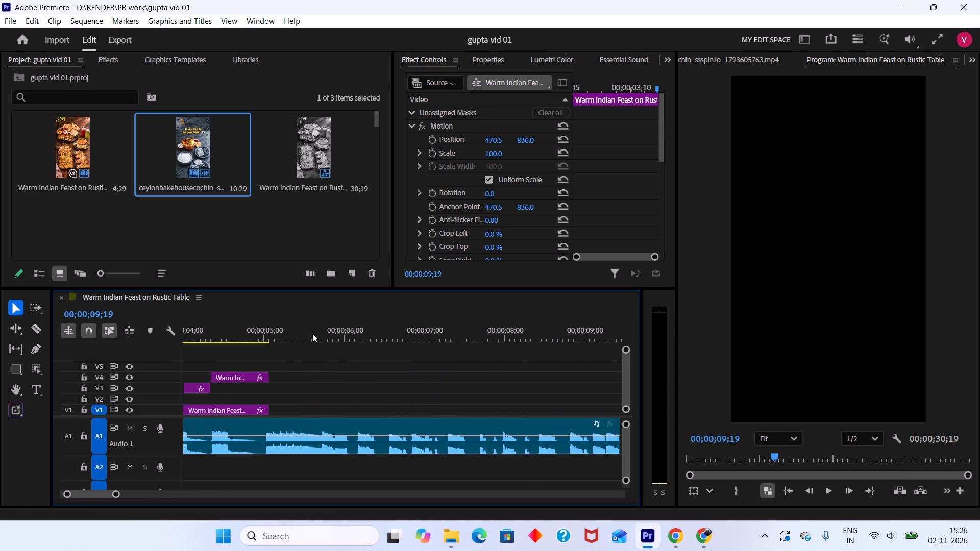
drag(302, 319, 277, 322)
drag(279, 326, 267, 328)
key(space)
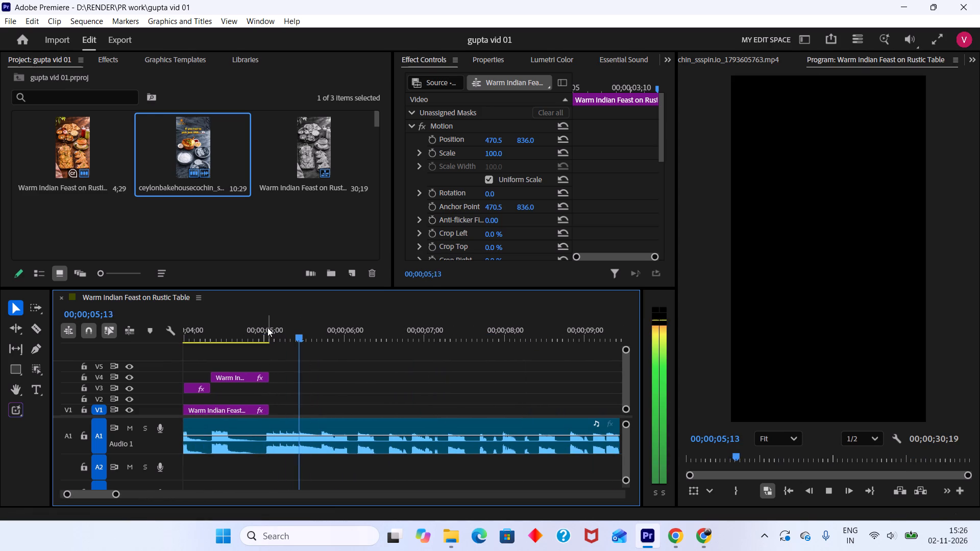
key(space)
Duplicate a four-dish flash round from V2–V5 onto V1–V4, starting directly after the base image ends.
alt+scroll(285, 411, down, 4)
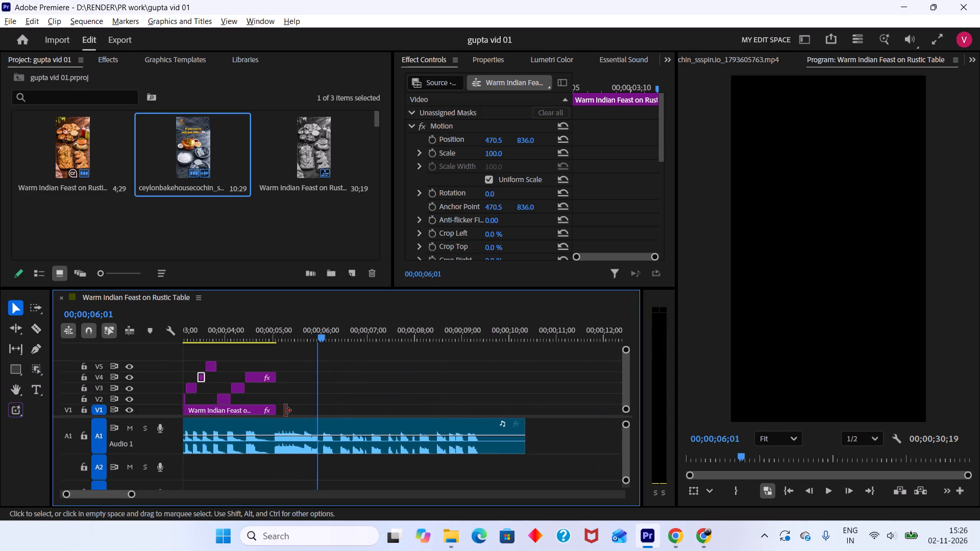
alt+scroll(285, 411, down, 6)
drag(246, 357, 243, 358)
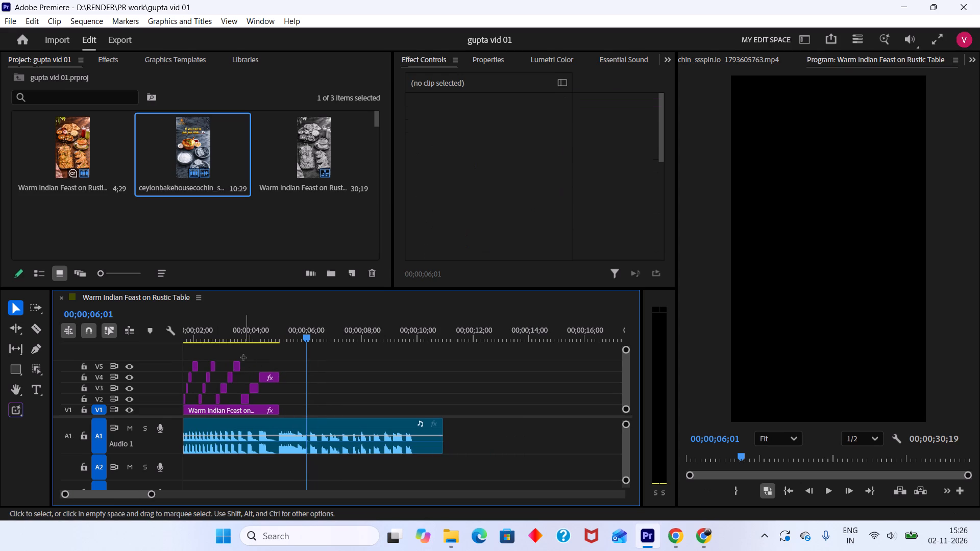
drag(243, 358, 216, 397)
drag(237, 348, 231, 358)
drag(231, 358, 217, 397)
alt+drag(237, 368, 302, 373)
Shorten the new curry platter copy on V1 to two frames and butt the burger copy against it on V1.
alt+scroll(332, 390, up, 4)
scroll(325, 394, up, 5)
alt+scroll(375, 411, up, 5)
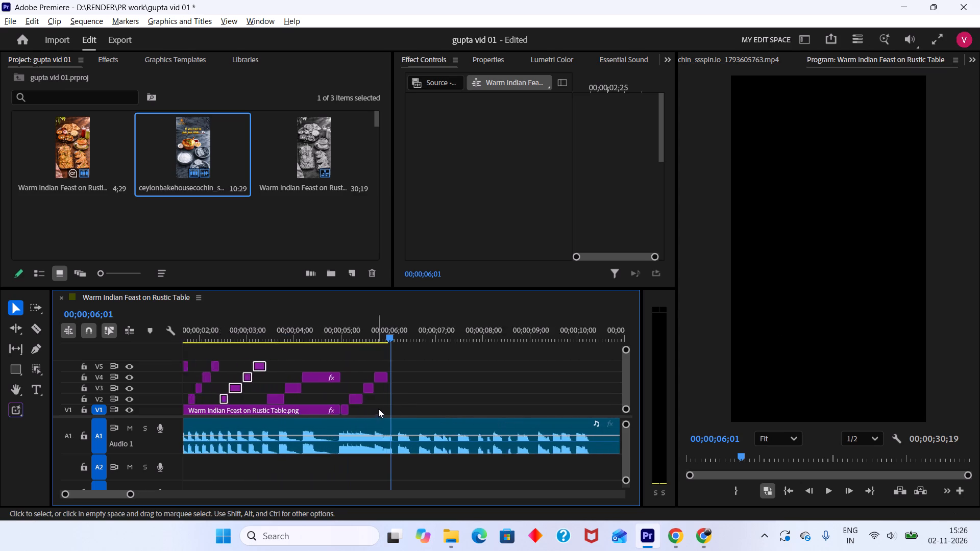
alt+scroll(378, 409, up, 7)
drag(340, 400, 339, 410)
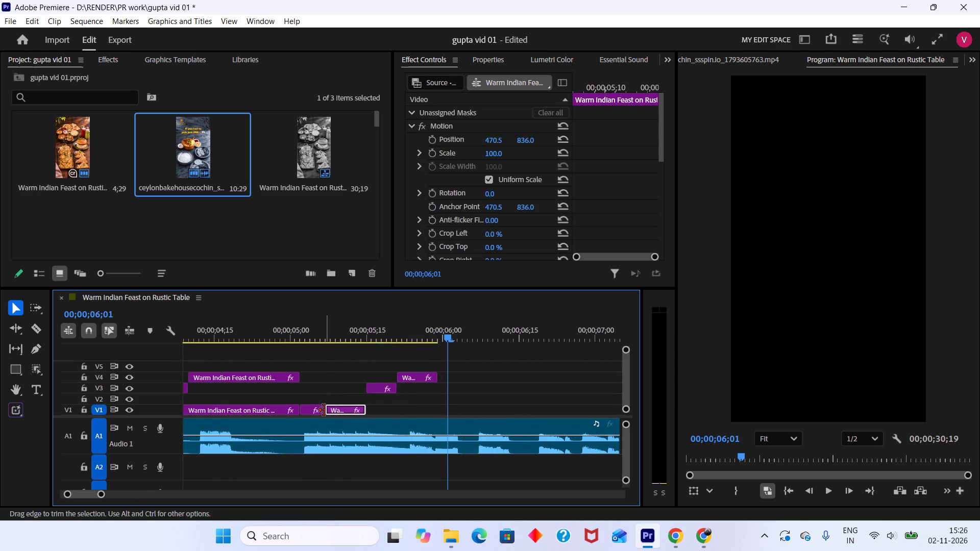
drag(324, 410, 310, 409)
drag(339, 409, 326, 409)
Trim the new burger copy to end at 00;00;05;06 and bring the new sandwich tray copy onto V1 after it.
drag(346, 411, 319, 416)
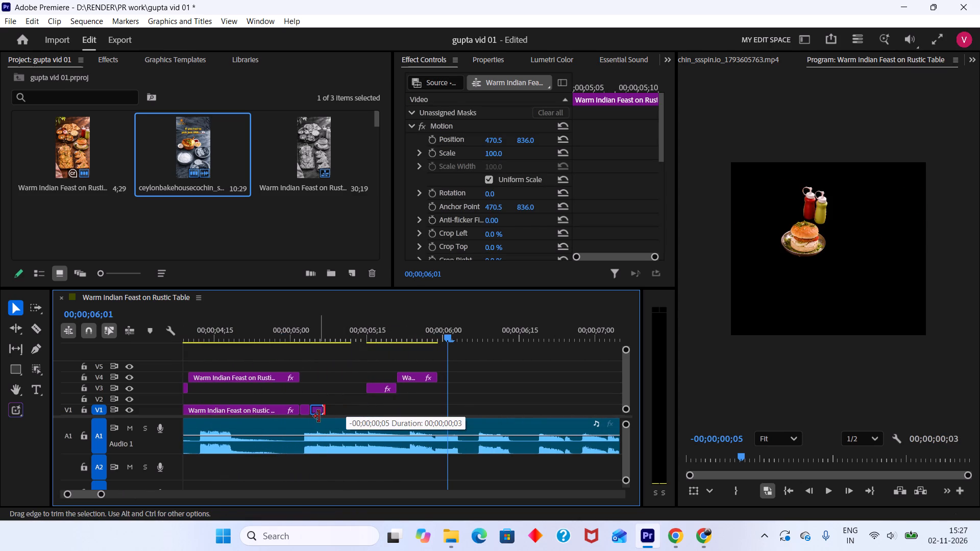
drag(319, 416, 318, 416)
drag(376, 386, 336, 414)
drag(323, 407, 314, 408)
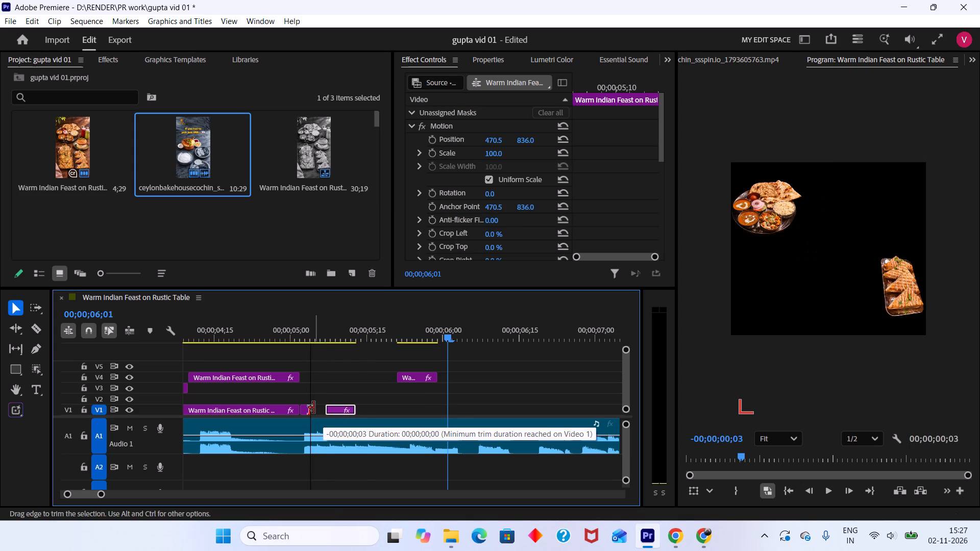
drag(314, 408, 320, 412)
alt+scroll(323, 414, up, 5)
click(322, 334)
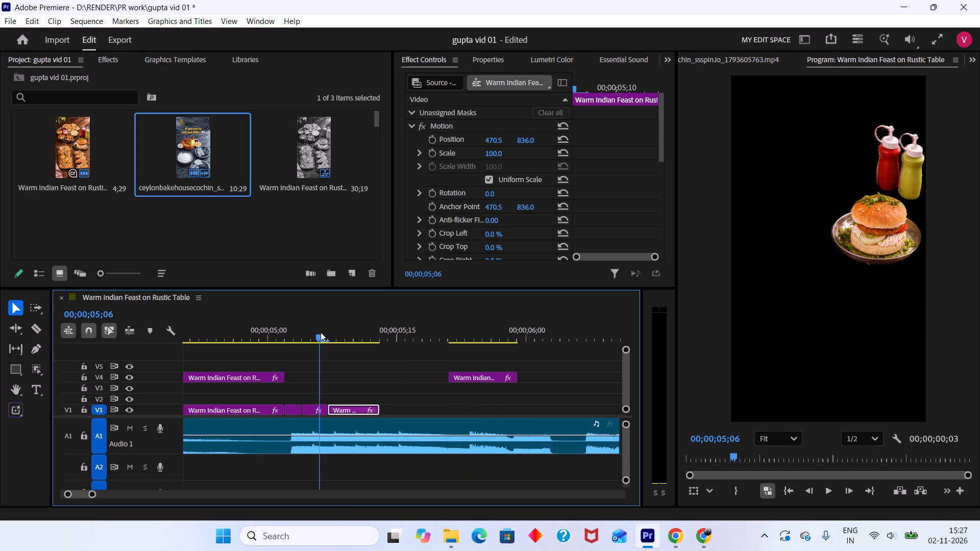
drag(327, 411, 314, 409)
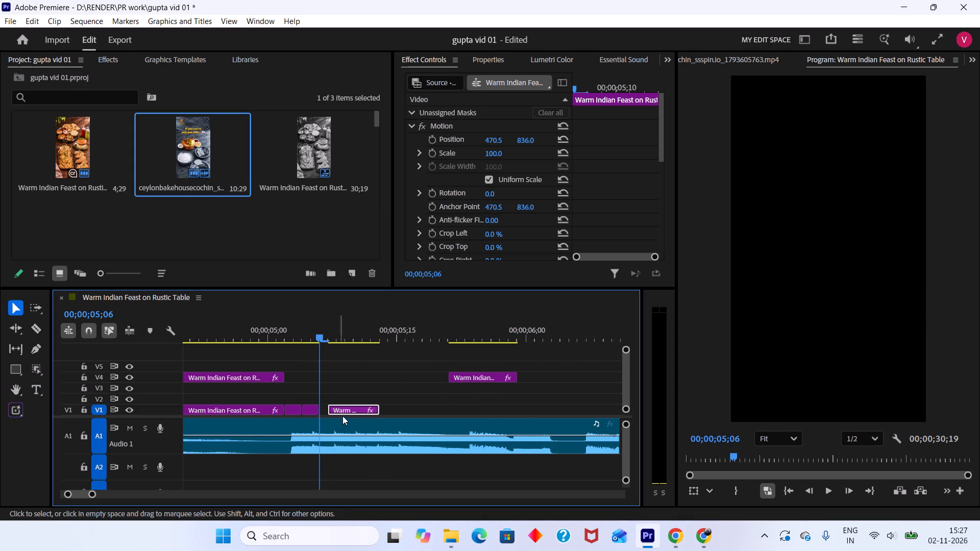
Butt the new sandwich tray copy against the burger on V1 and trim it to end at 00;00;05;08.
drag(346, 408, 334, 408)
drag(318, 336, 331, 342)
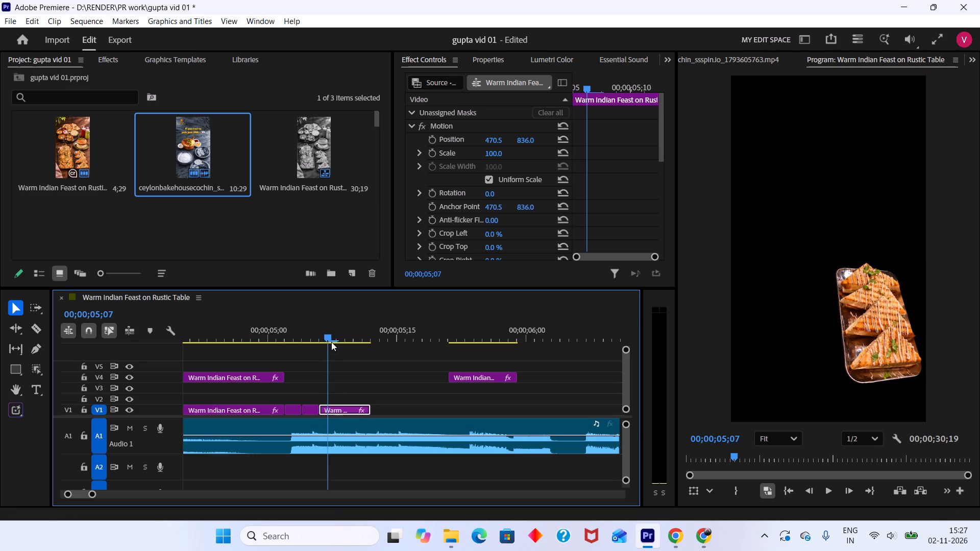
drag(331, 342, 334, 345)
drag(366, 408, 334, 410)
Move the new larger food tray copy onto V1 at 00;00;05;08 and trim it to end at 00;00;05;10.
drag(472, 374, 364, 419)
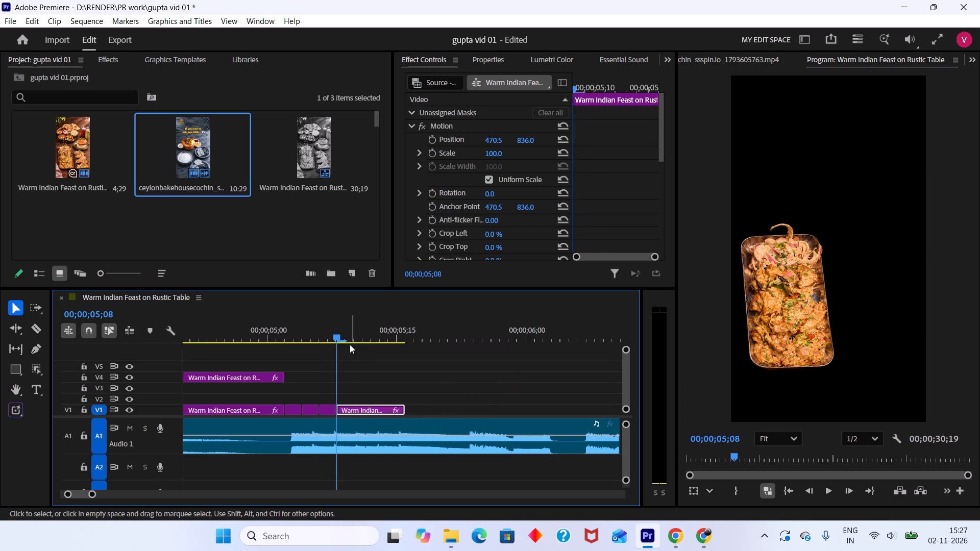
drag(342, 334, 356, 345)
drag(402, 410, 396, 411)
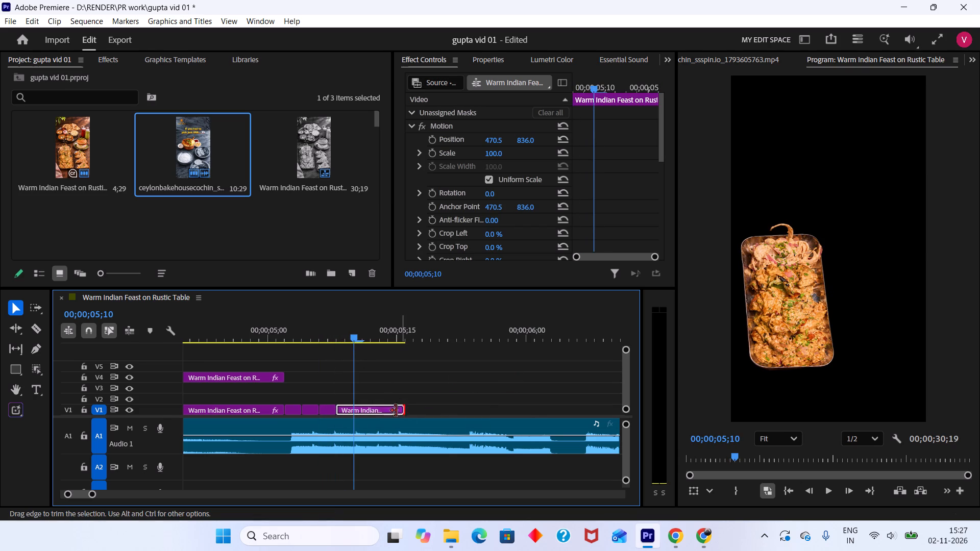
drag(396, 411, 352, 411)
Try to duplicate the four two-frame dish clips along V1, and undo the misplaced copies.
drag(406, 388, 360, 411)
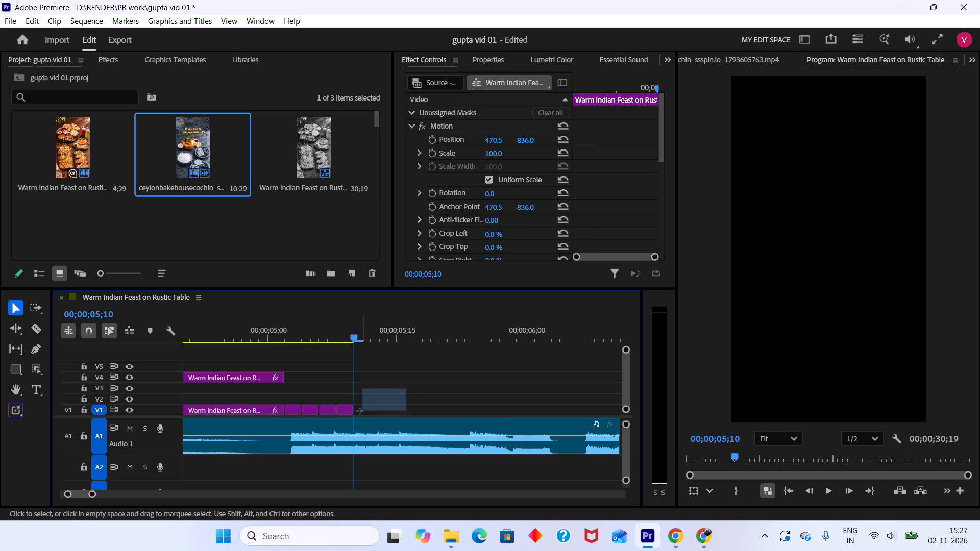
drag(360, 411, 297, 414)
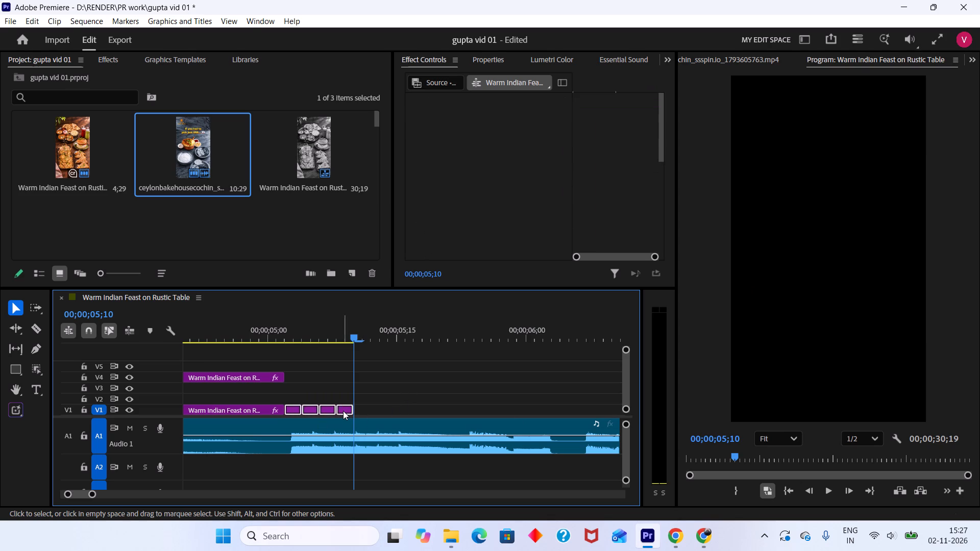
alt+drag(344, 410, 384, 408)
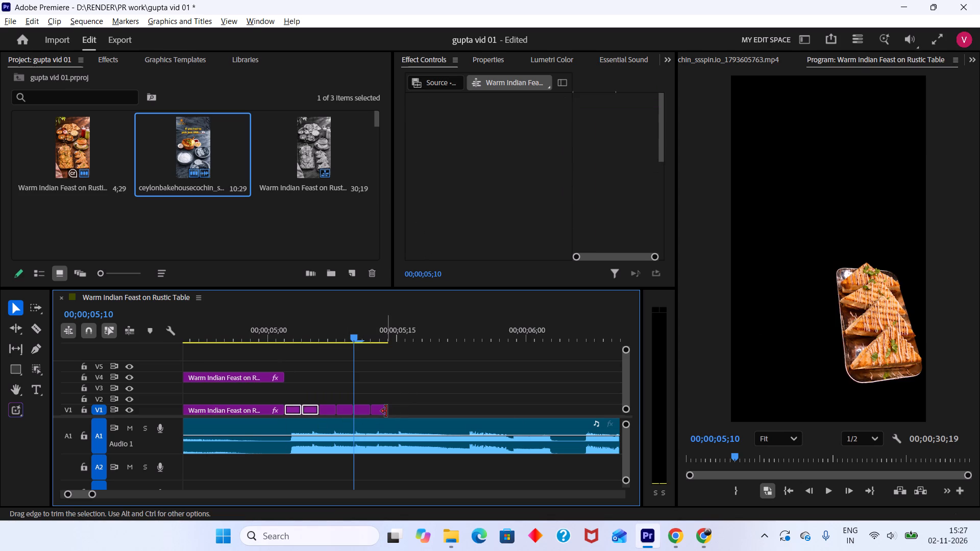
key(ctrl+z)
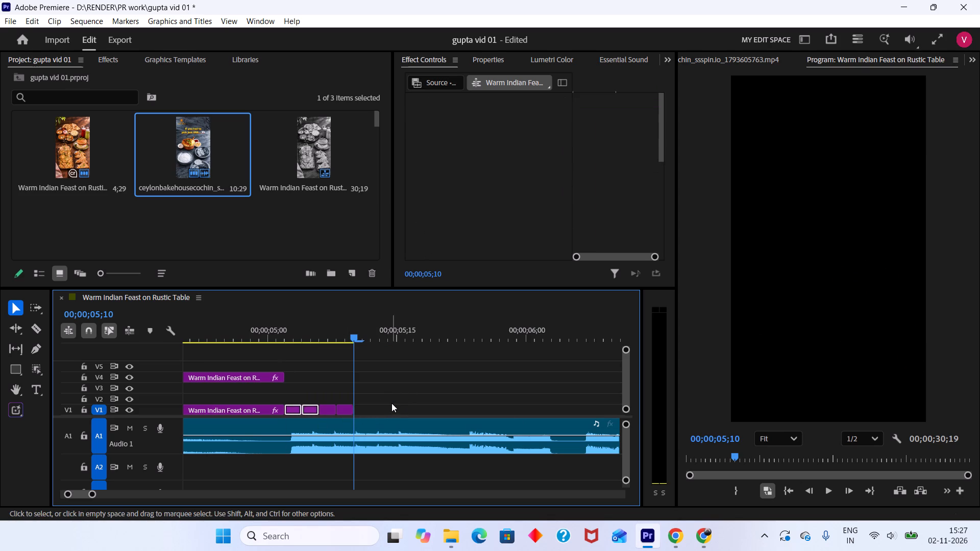
Duplicate the four two-frame dish clips on V1, butting the copies against the originals at 00;00;05;10.
drag(397, 399, 296, 412)
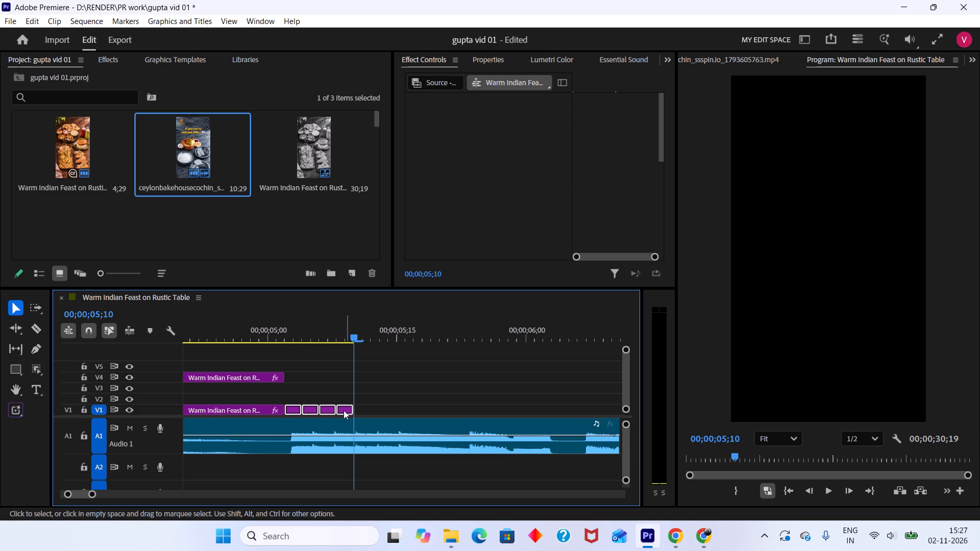
alt+drag(343, 410, 408, 411)
Duplicate all eight two-frame dish clips on V1, butting the copies against them at 00;00;05;18.
drag(451, 397, 295, 409)
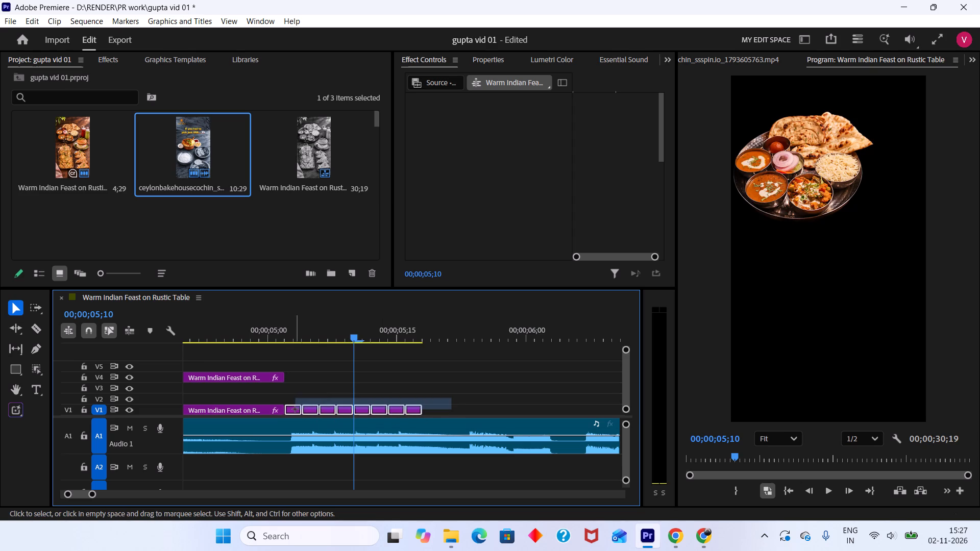
drag(295, 409, 300, 409)
alt+drag(411, 410, 416, 408)
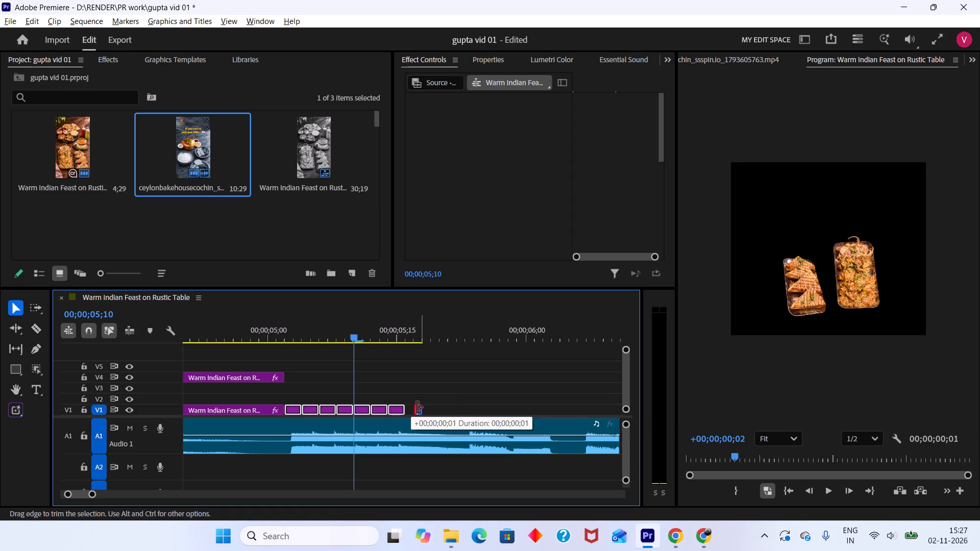
alt+drag(416, 408, 404, 409)
alt+drag(412, 407, 456, 403)
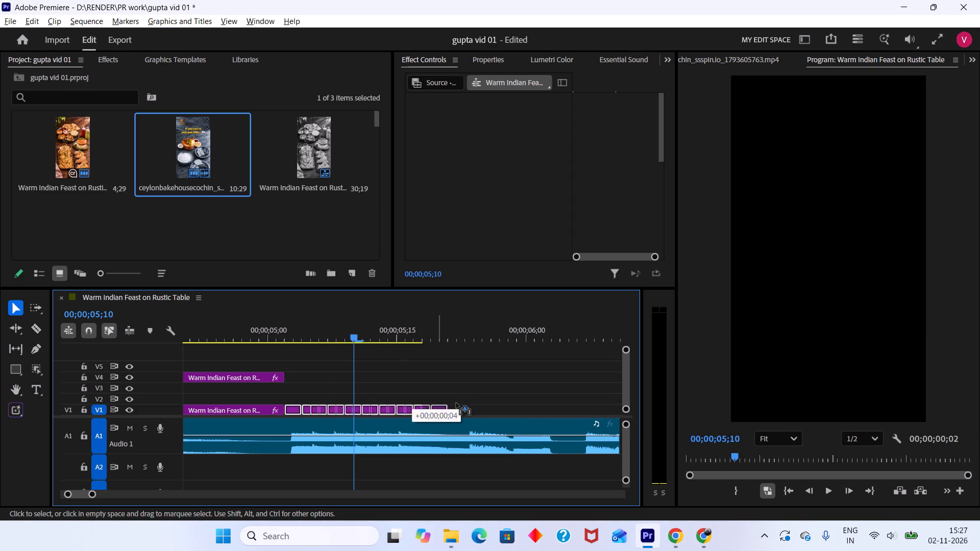
alt+drag(456, 403, 550, 406)
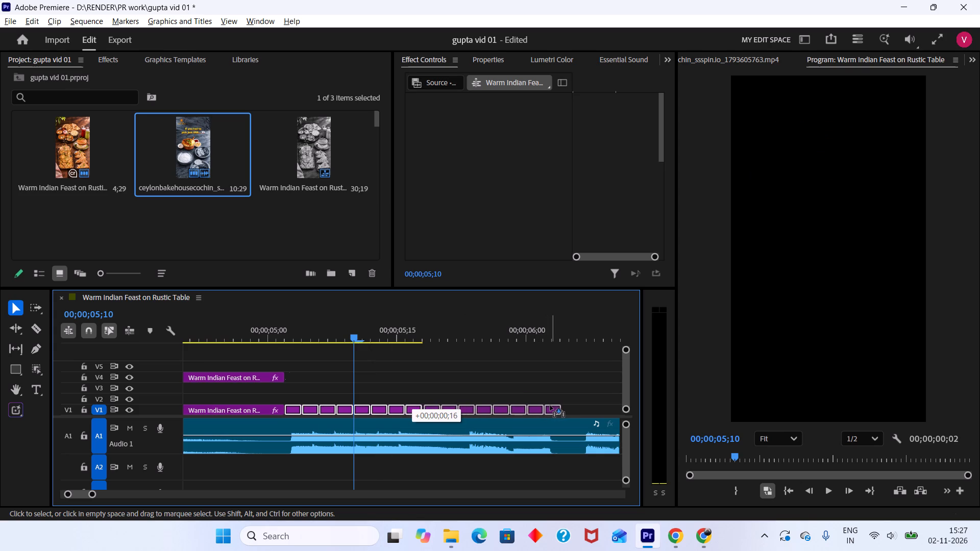
alt+drag(550, 406, 548, 406)
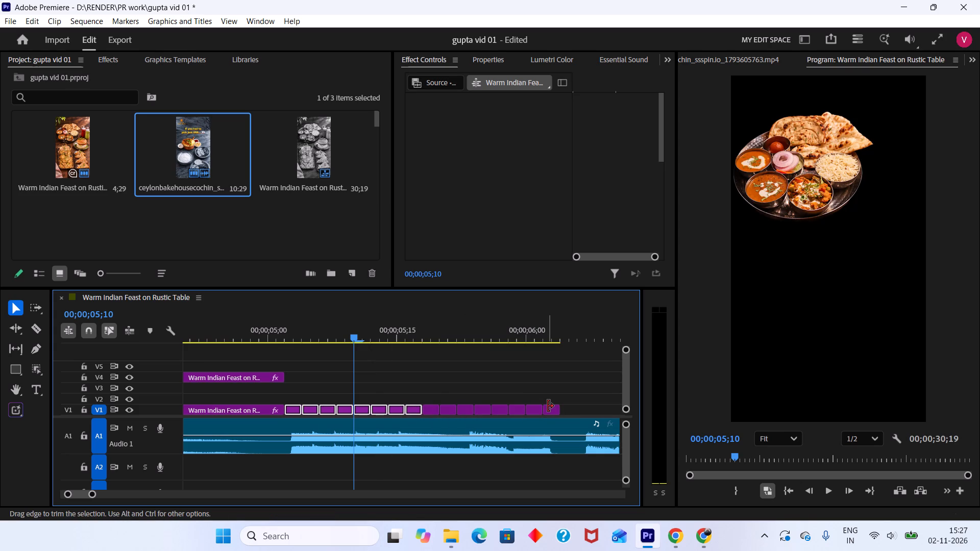
key(space)
key(space)
Move all sixteen short dish clips from V1 straight up to V2 and play back the rapid sequence.
alt+scroll(548, 406, down, 8)
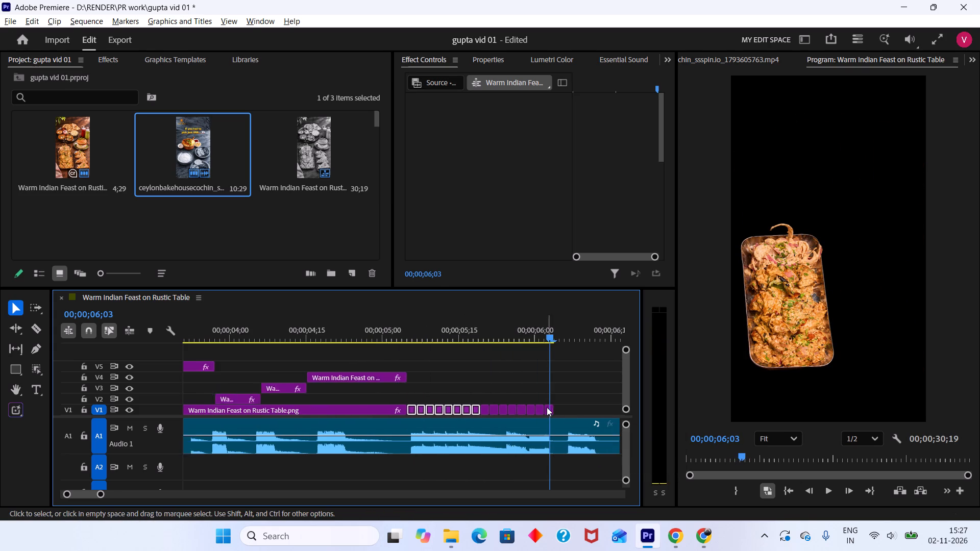
alt+scroll(547, 407, down, 7)
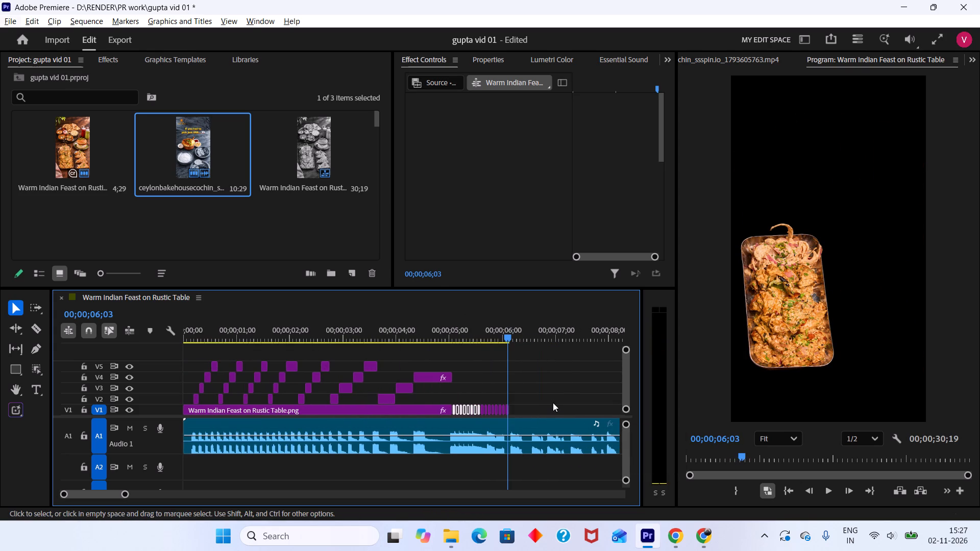
click(553, 403)
alt+scroll(531, 414, up, 6)
drag(513, 411, 397, 411)
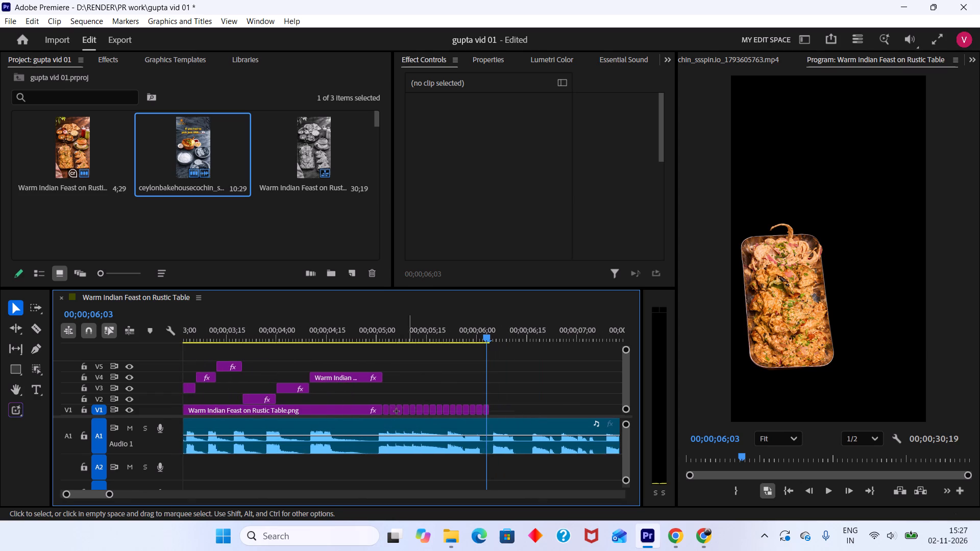
drag(397, 411, 386, 410)
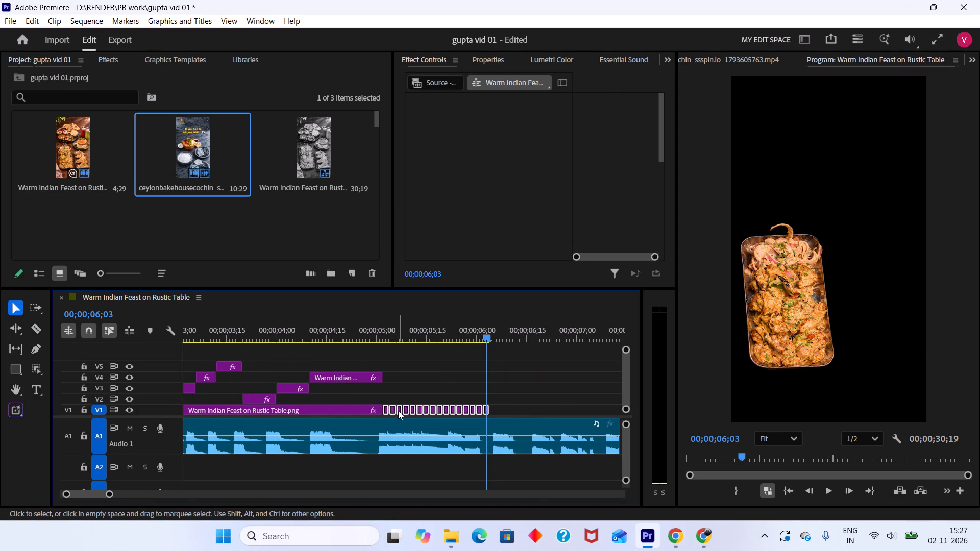
drag(398, 411, 399, 402)
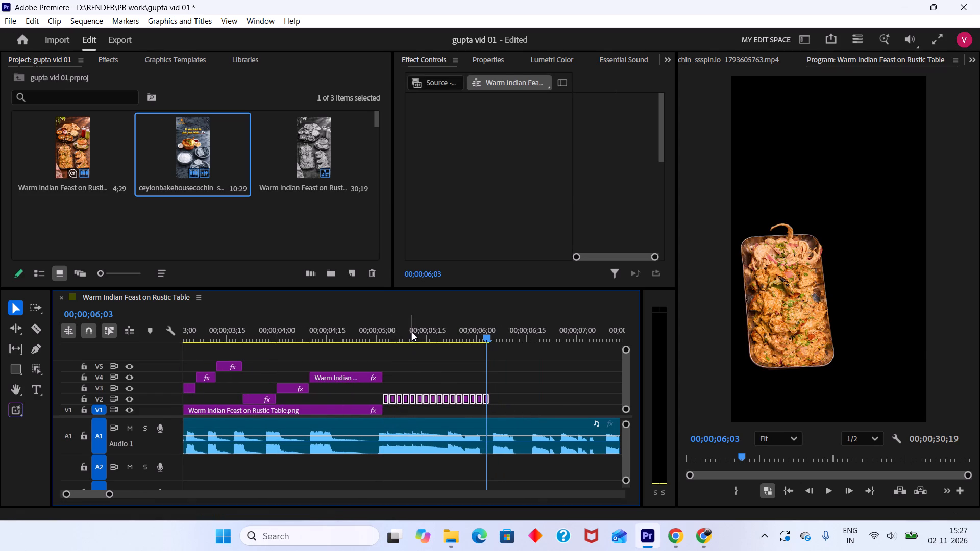
drag(412, 330, 338, 319)
key(space)
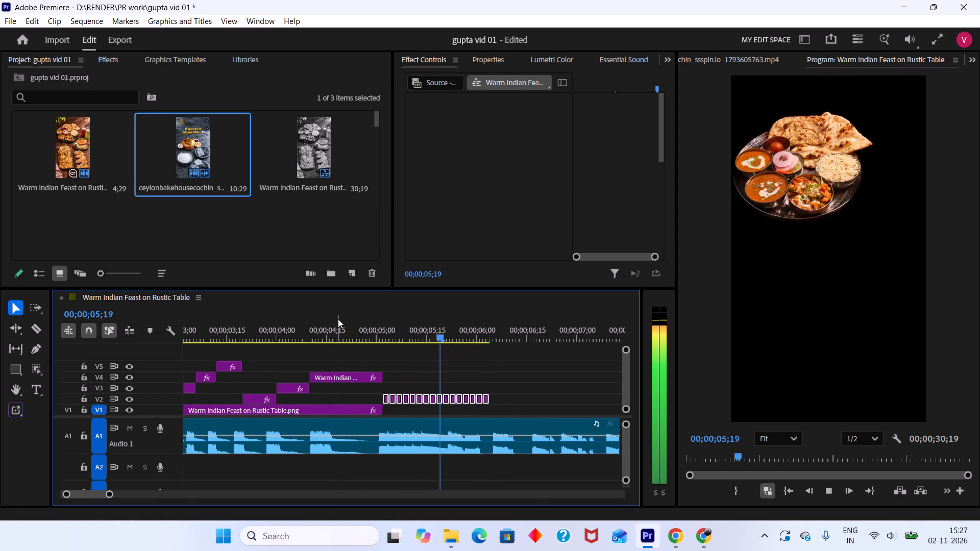
key(space)
Trim the last larger food tray clip on V2 to end at 00;00;06;03 and save the project.
alt+scroll(493, 393, up, 4)
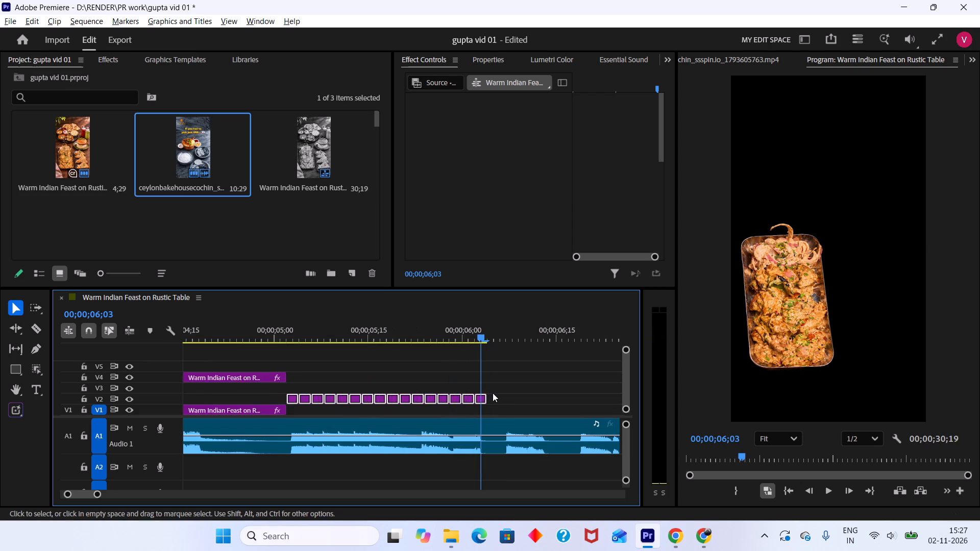
alt+scroll(493, 393, up, 7)
click(477, 399)
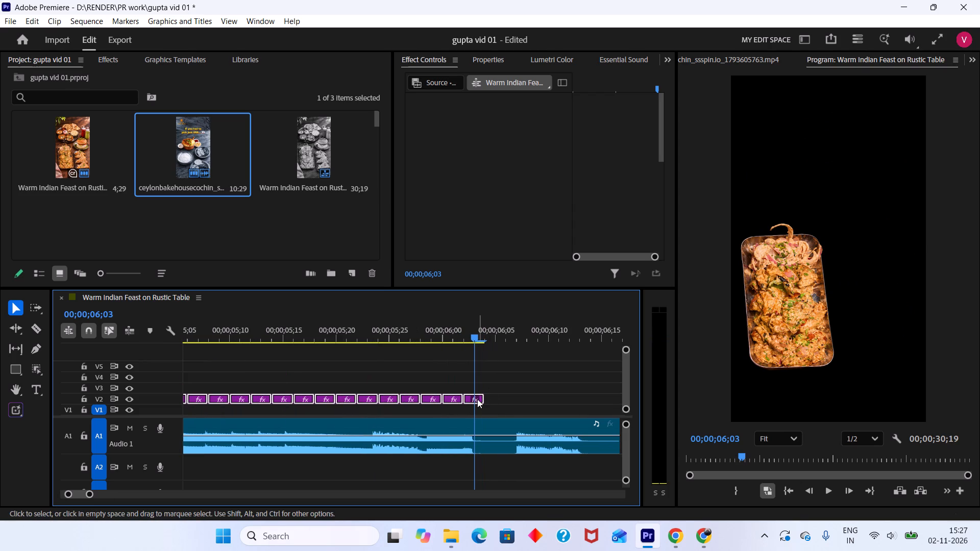
key(Delete)
click(519, 382)
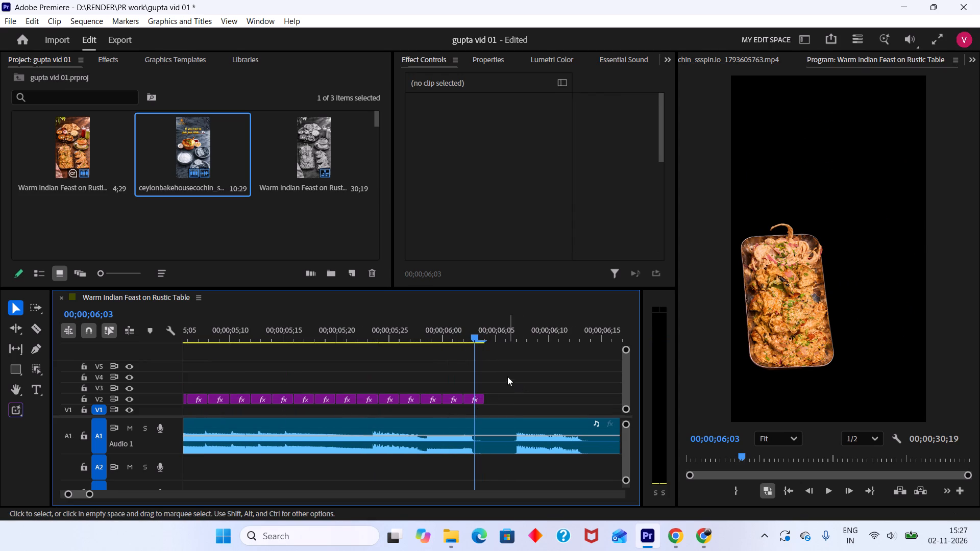
drag(506, 376, 490, 398)
drag(483, 399, 475, 397)
key(ctrl+s)
Play back the rapid dish flashes and extend the desaturated base clip on V1 beneath them to about 00;00;06;02.
alt+scroll(475, 397, down, 9)
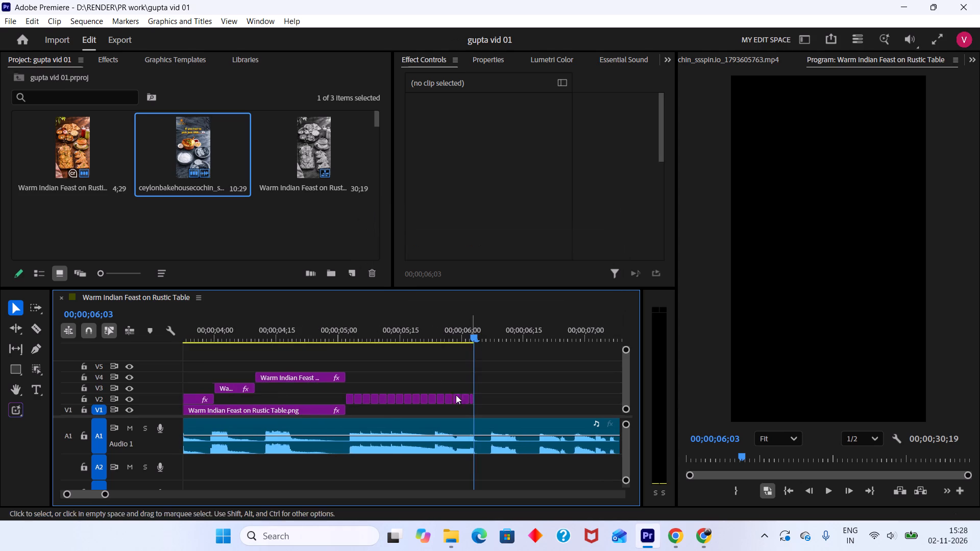
key(space)
drag(405, 320, 312, 337)
key(space)
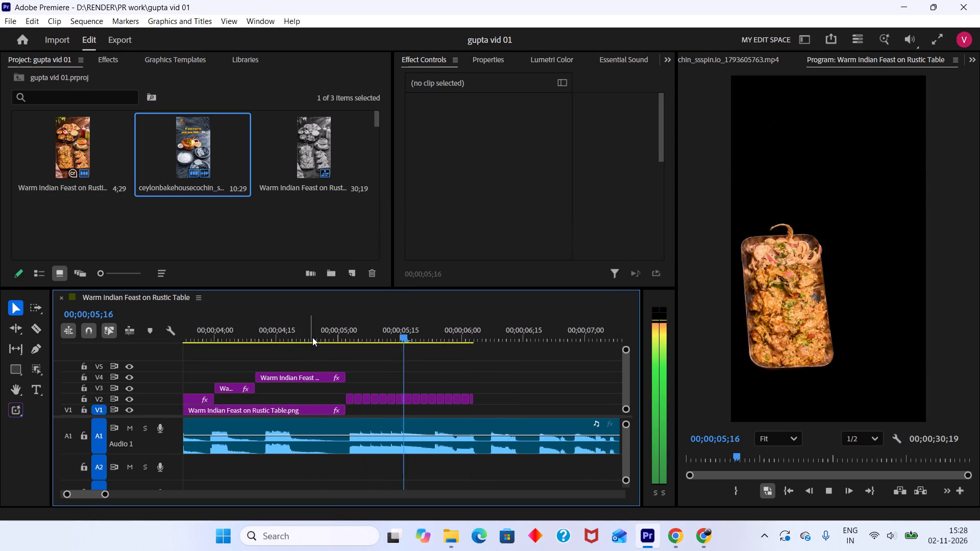
key(space)
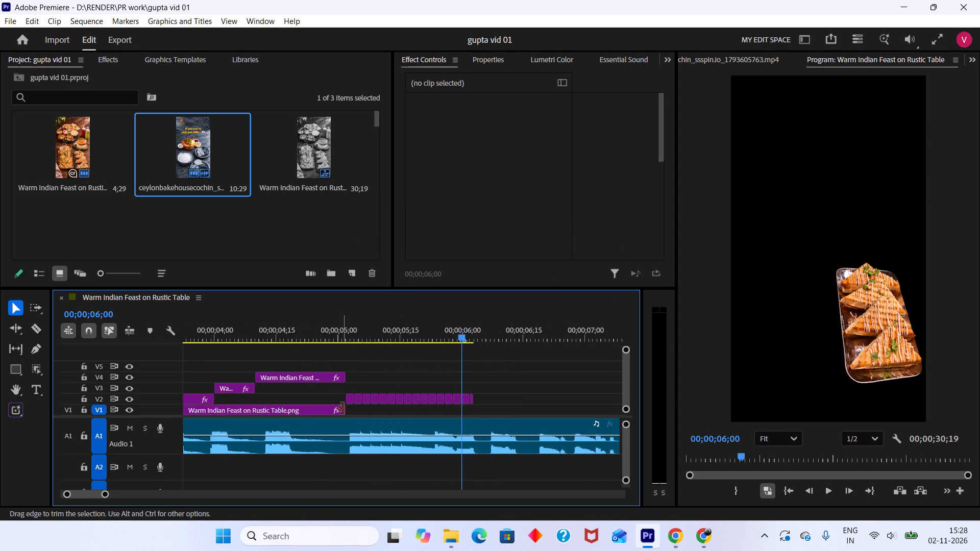
drag(334, 332, 312, 322)
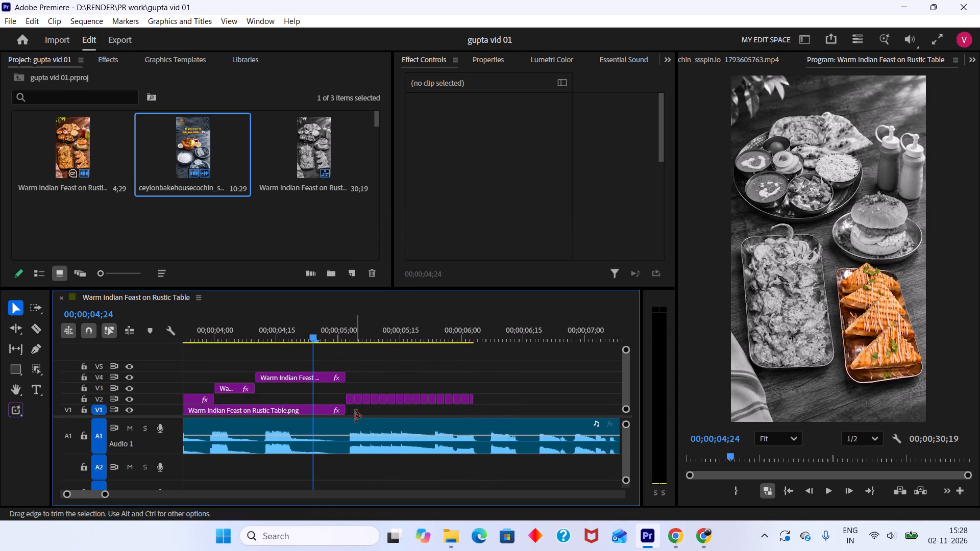
drag(347, 412, 470, 414)
Review the Ceylon Bake House reference reel between about 00;00;25 and 00;00;28 to see what follows the rapid flashes.
alt+scroll(469, 415, down, 17)
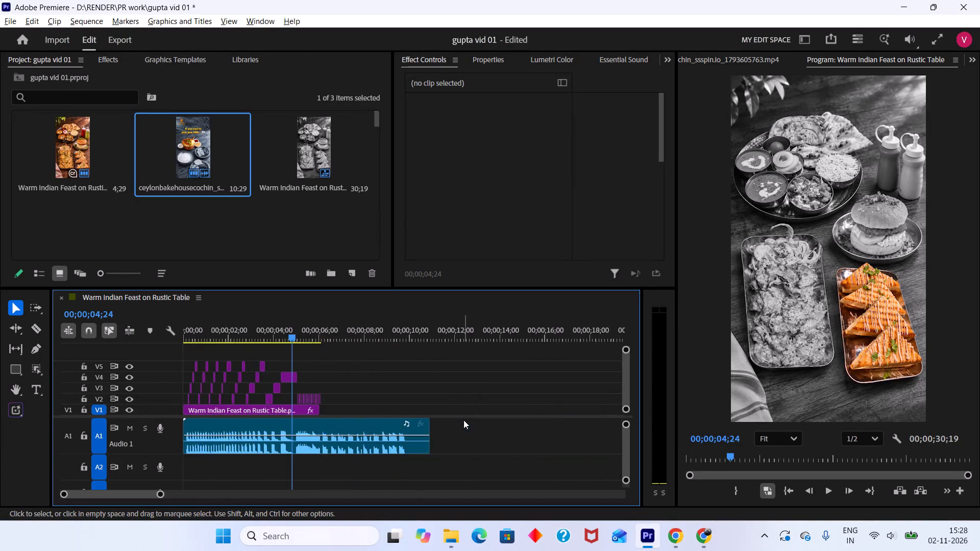
alt+scroll(463, 420, down, 6)
drag(454, 332, 465, 346)
key(space)
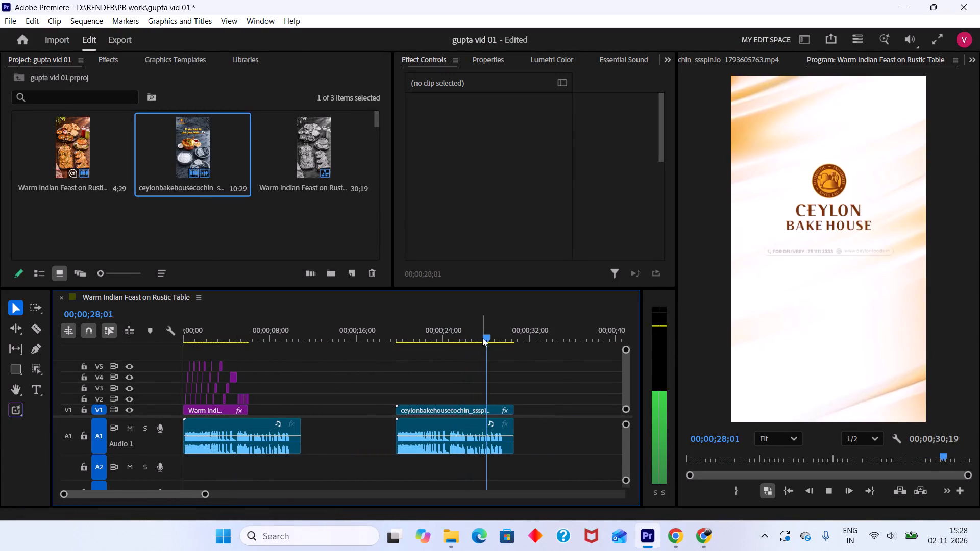
drag(497, 327, 452, 334)
key(space)
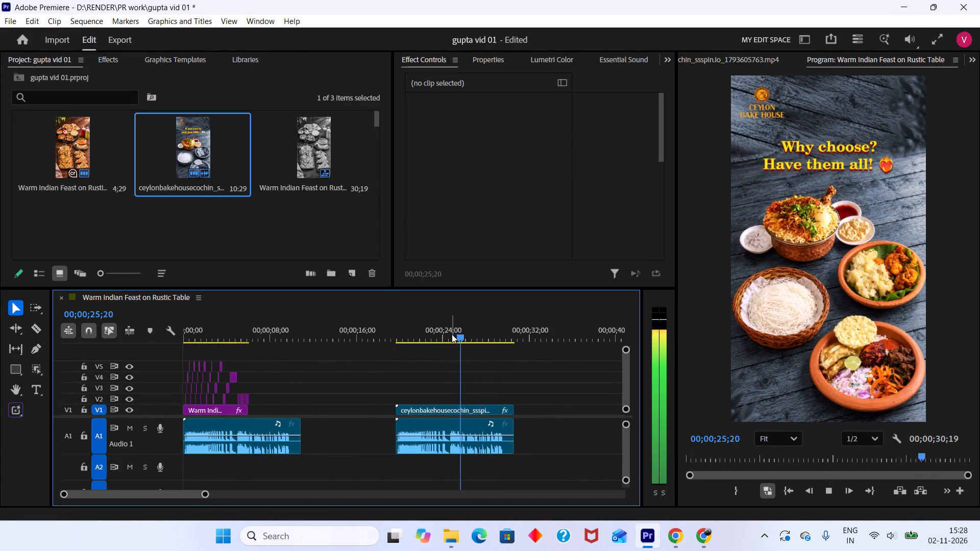
key(space)
Duplicate the desaturated base clip on V1 to start at 00;00;06;03 and check the frame at 00;00;06;22.
scroll(264, 416, up, 4)
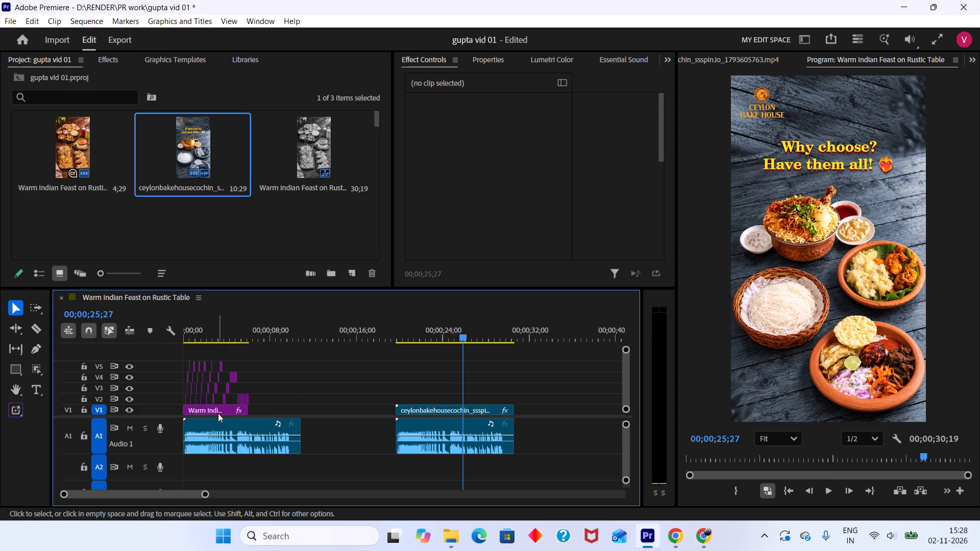
alt+drag(215, 410, 288, 418)
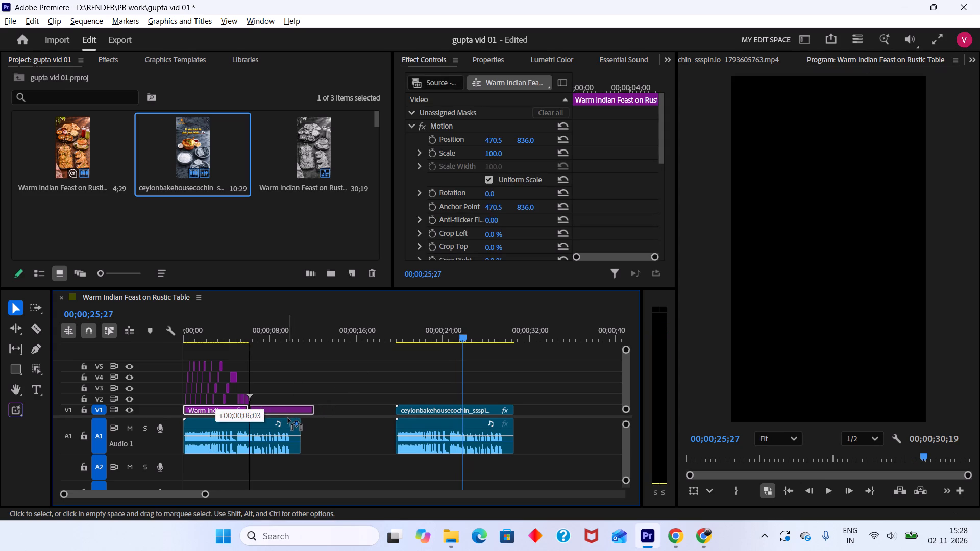
alt+drag(288, 418, 286, 419)
alt+scroll(255, 413, up, 9)
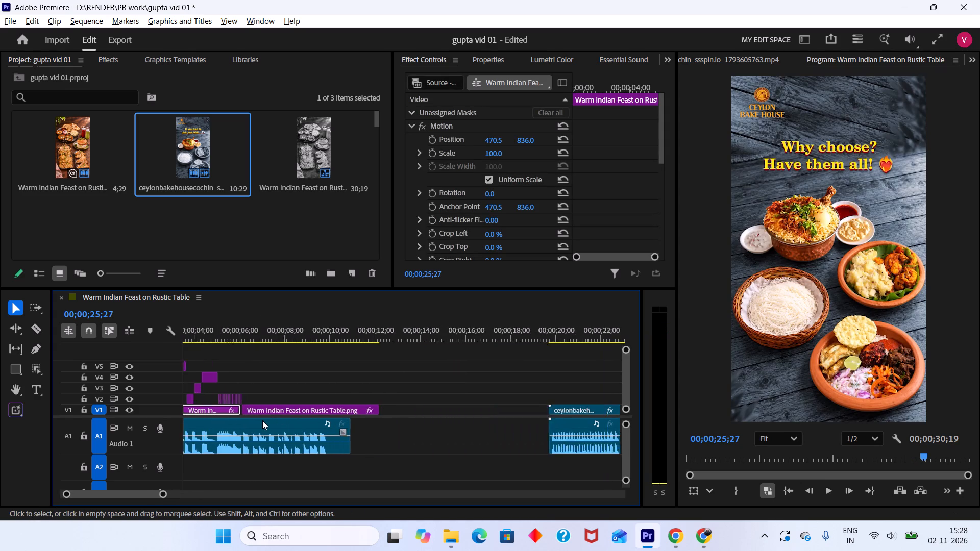
alt+scroll(262, 420, up, 4)
drag(260, 326, 279, 340)
drag(265, 339, 262, 339)
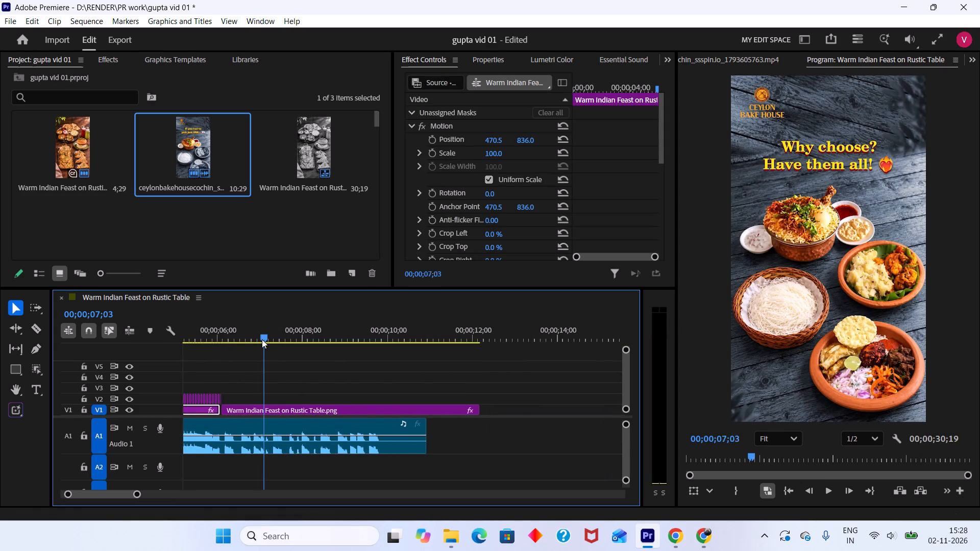
drag(262, 339, 251, 340)
Extend the first desaturated base clip on V1 to 00;00;06;03 to close the gap, and play back the join.
scroll(276, 405, up, 5)
alt+scroll(343, 419, up, 4)
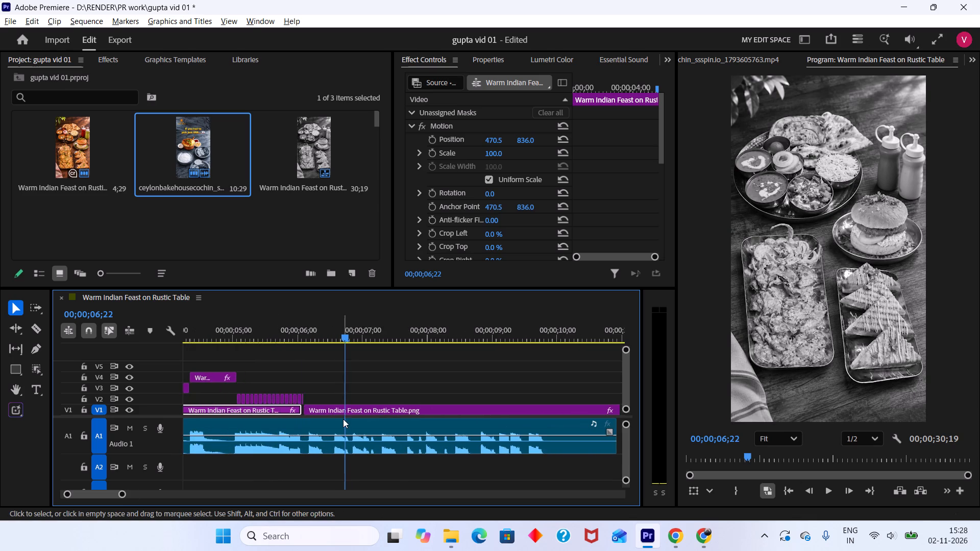
alt+scroll(301, 407, up, 15)
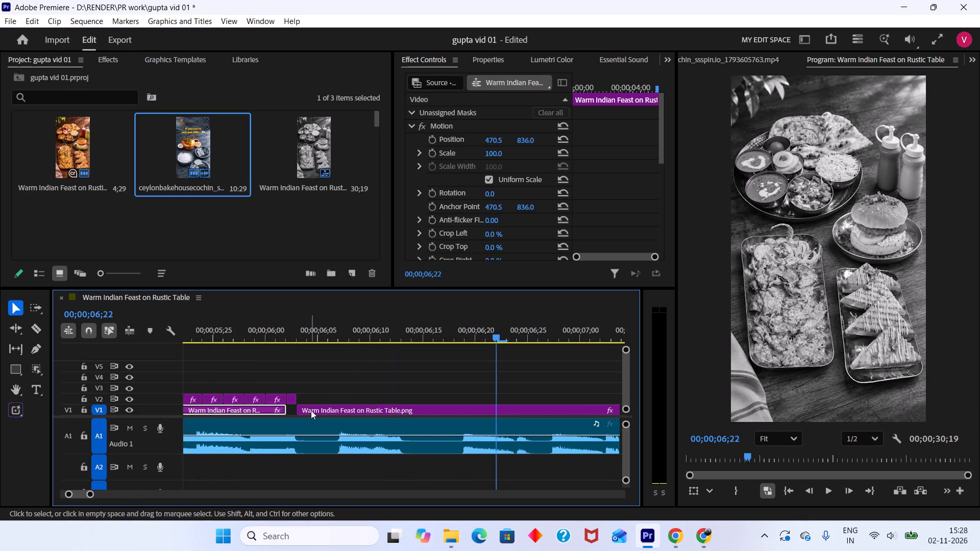
drag(286, 410, 296, 415)
drag(335, 338, 267, 352)
key(space)
key(space)
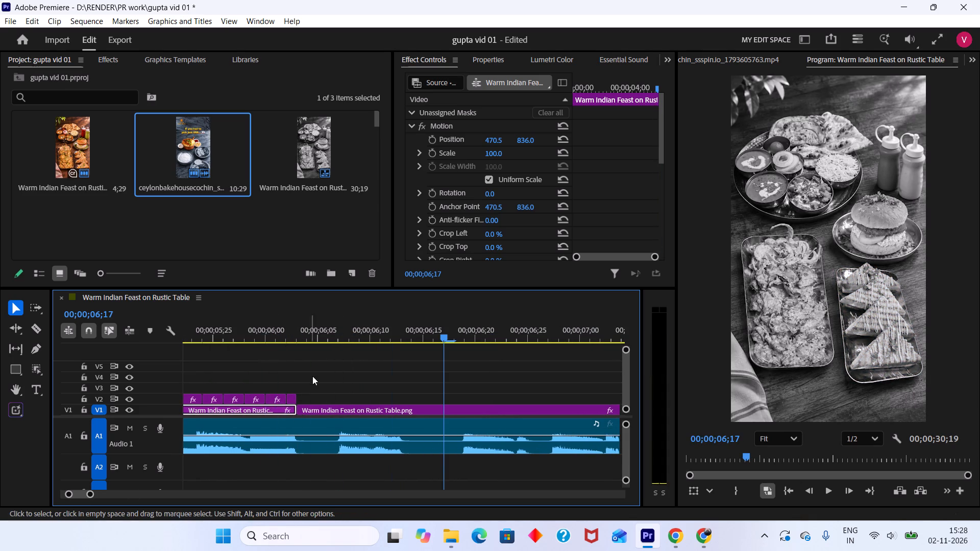
Restore full colour on the second V1 base clip by setting its Lumetri saturation to 100, and save the project.
click(344, 408)
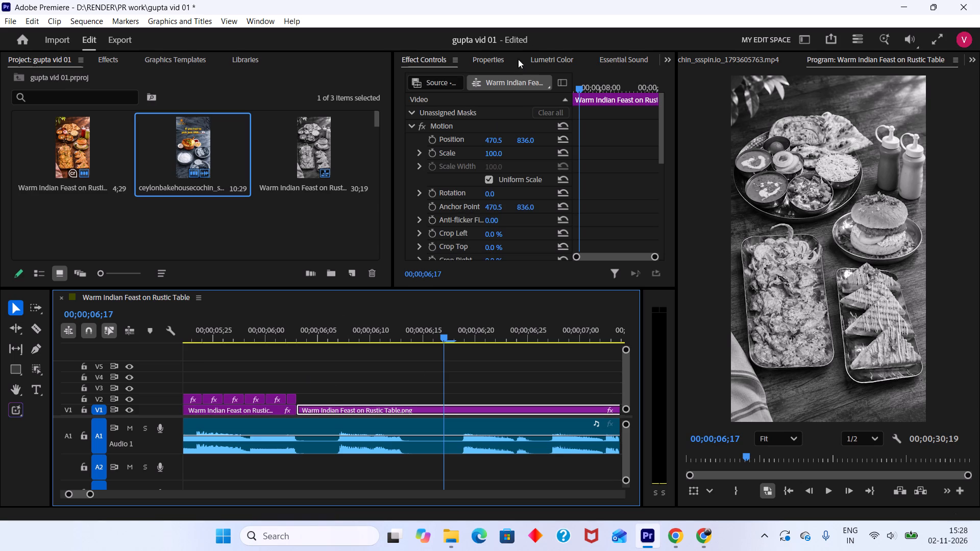
click(542, 60)
scroll(527, 175, down, 3)
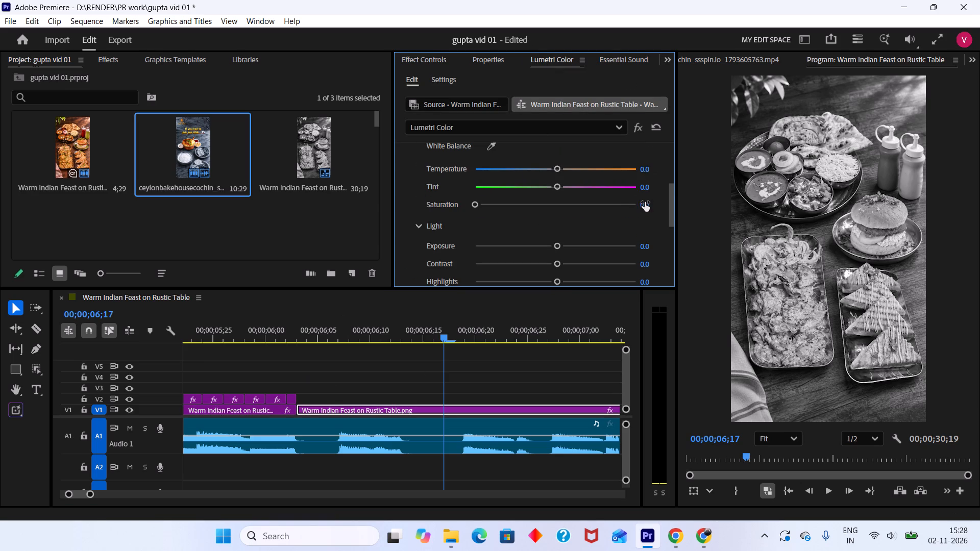
click(645, 202)
text(100)
key(Return)
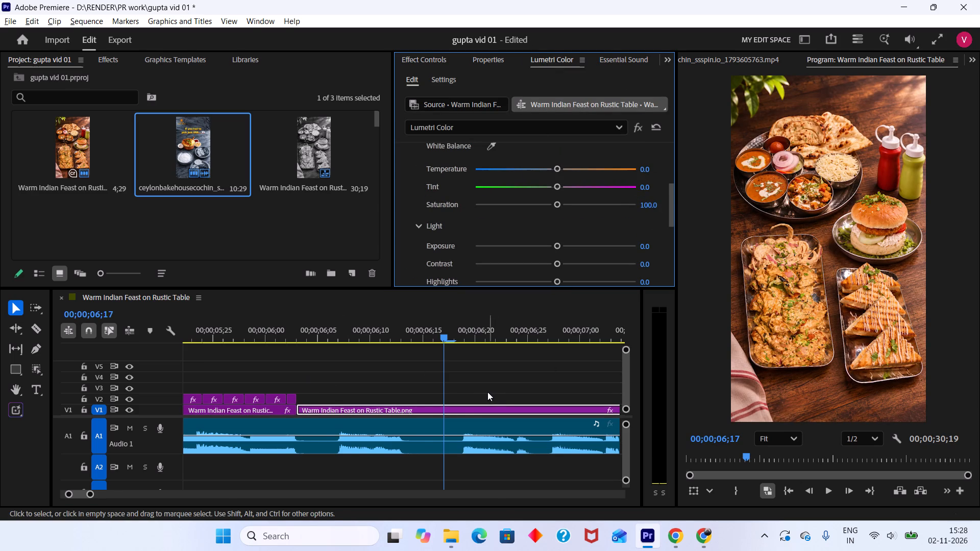
alt+scroll(486, 392, down, 20)
alt+scroll(486, 392, down, 2)
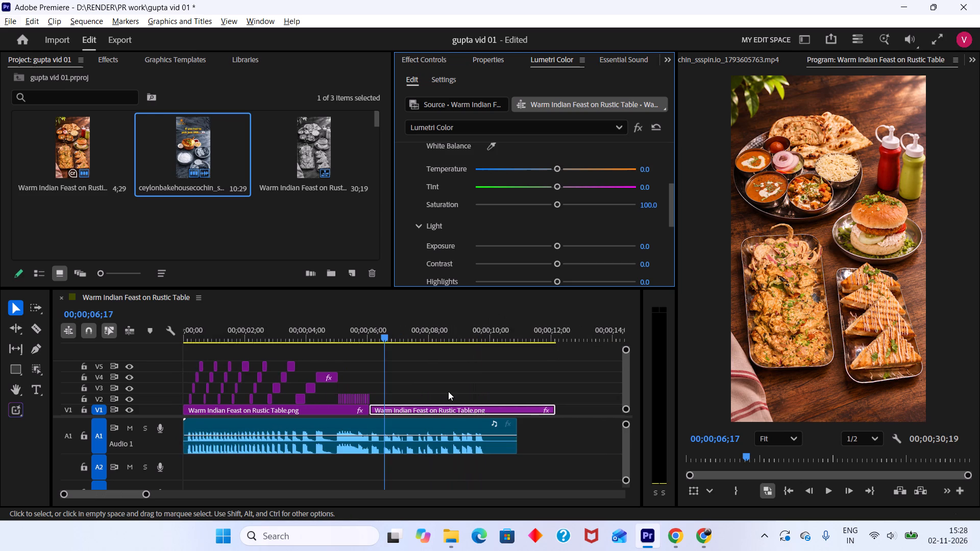
key(ctrl+s)
Play back the sequence from the start, trim the full-colour V1 clip's end to match the A1 music's end, and save.
drag(301, 333, 229, 345)
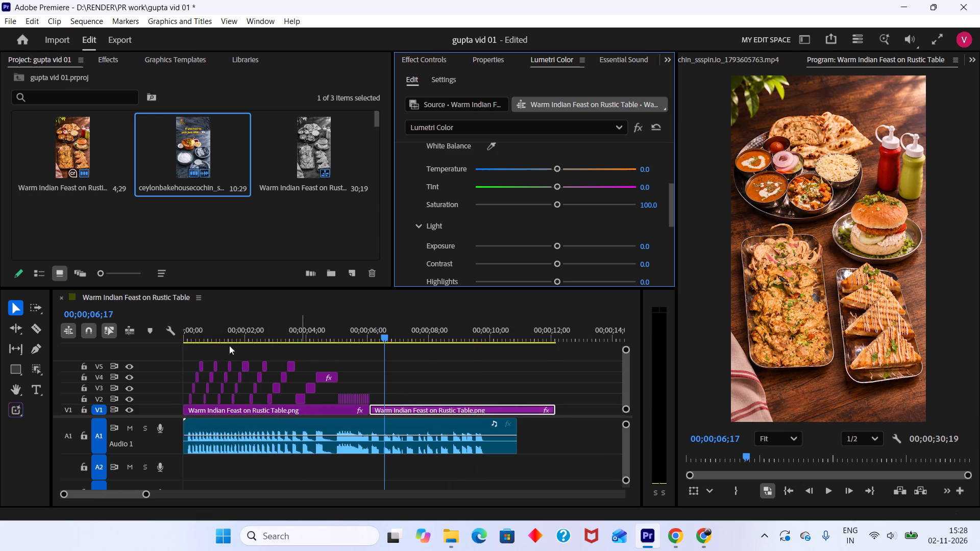
drag(229, 345, 100, 379)
key(space)
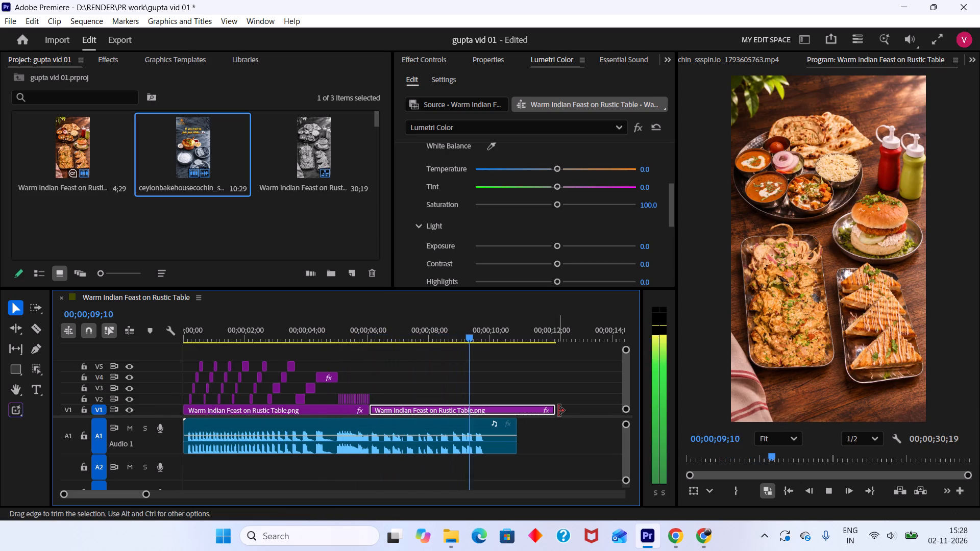
key(space)
drag(552, 408, 536, 413)
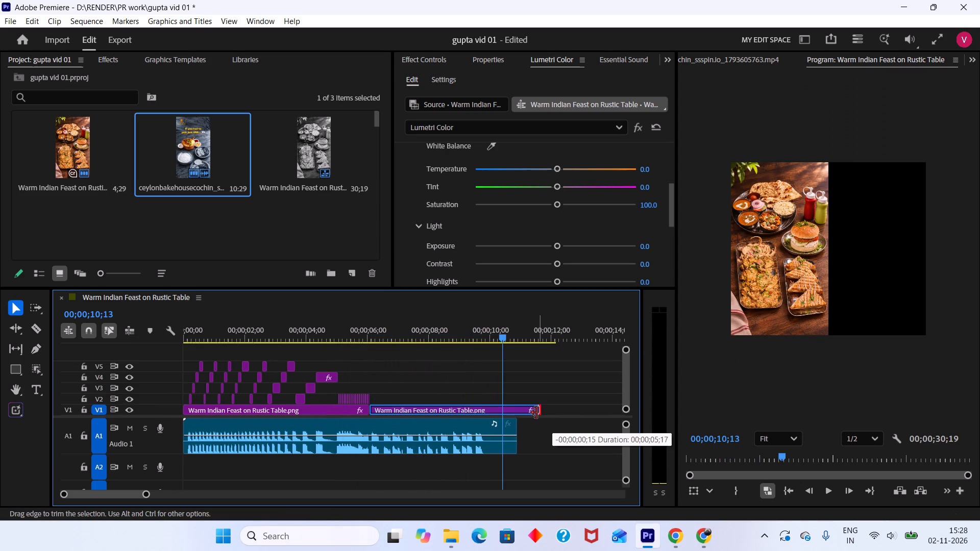
drag(536, 413, 513, 416)
key(ctrl+s)
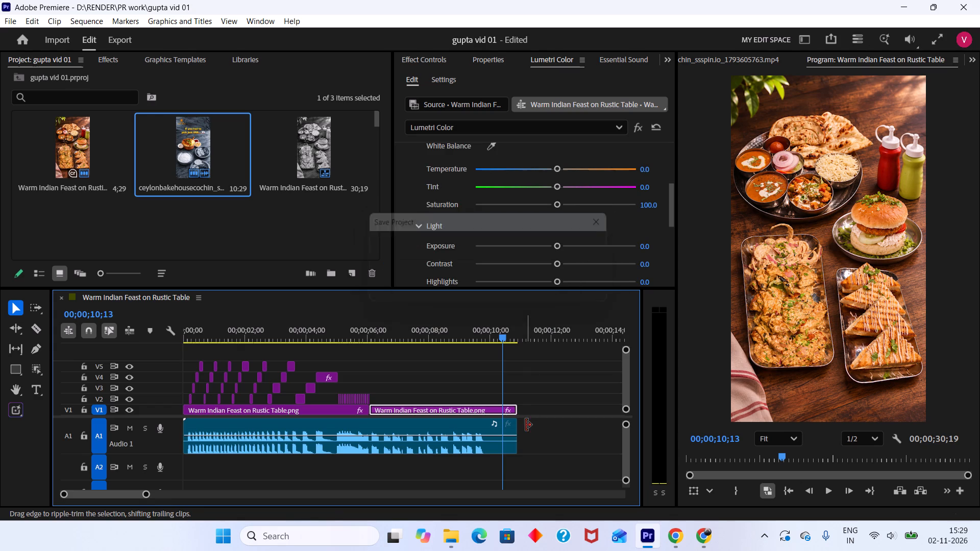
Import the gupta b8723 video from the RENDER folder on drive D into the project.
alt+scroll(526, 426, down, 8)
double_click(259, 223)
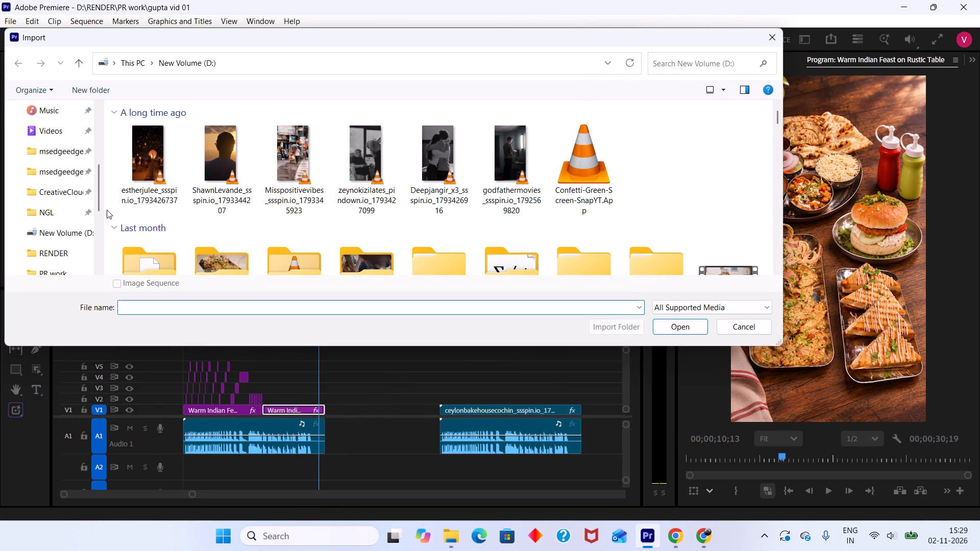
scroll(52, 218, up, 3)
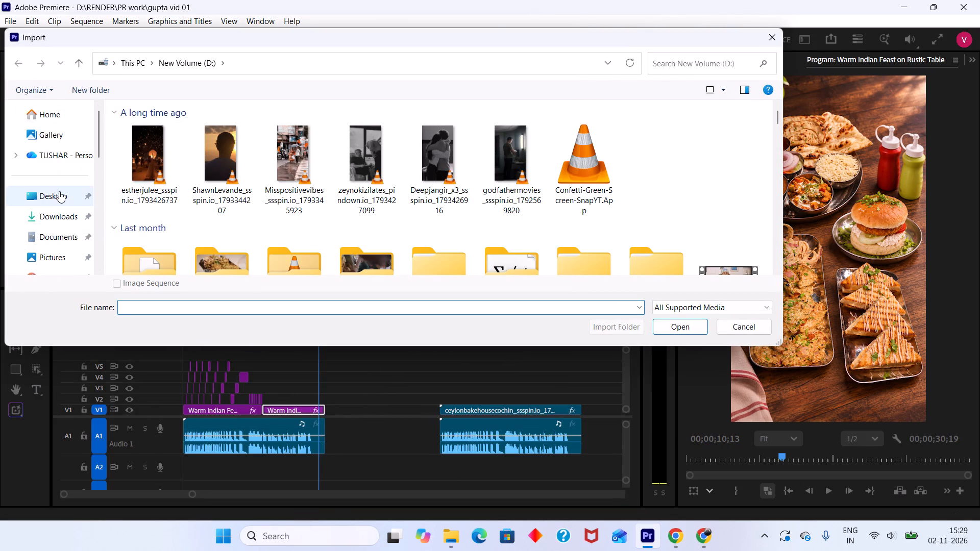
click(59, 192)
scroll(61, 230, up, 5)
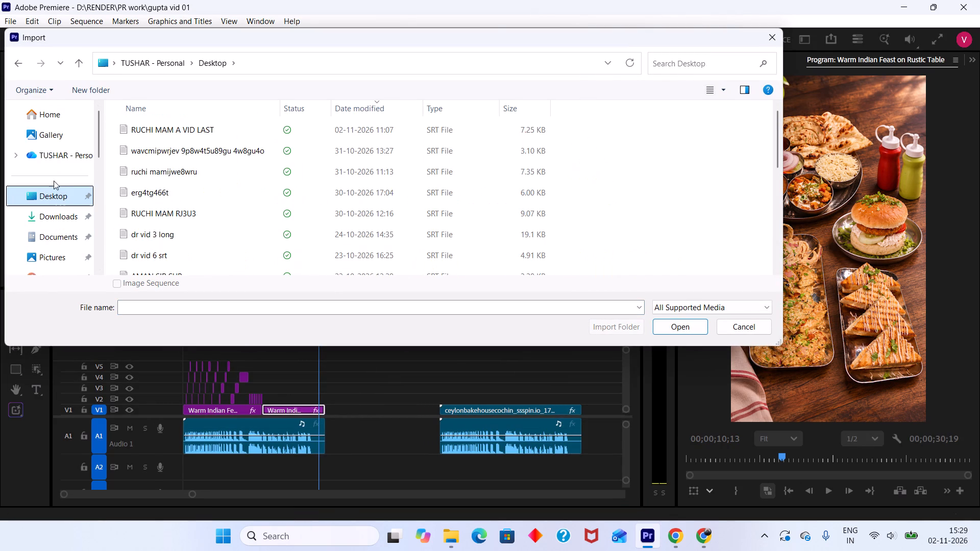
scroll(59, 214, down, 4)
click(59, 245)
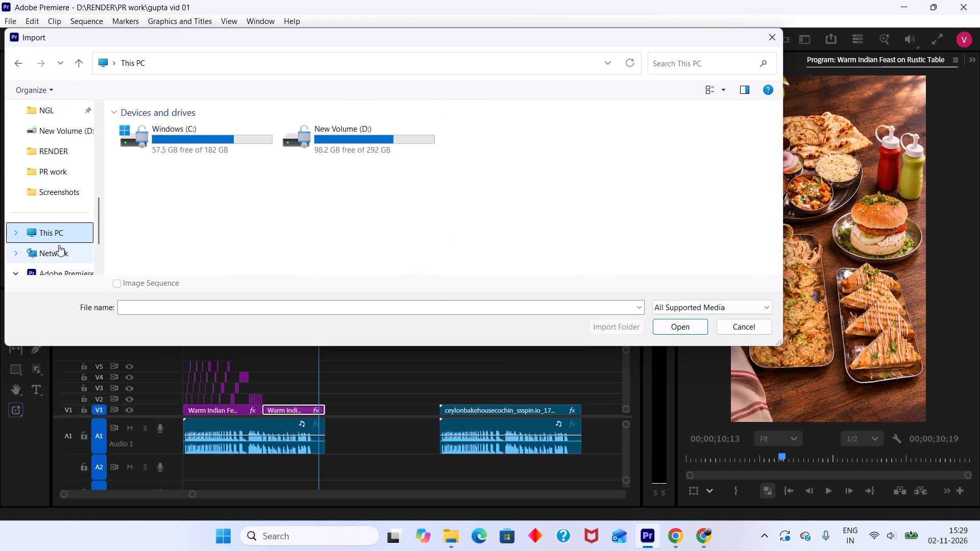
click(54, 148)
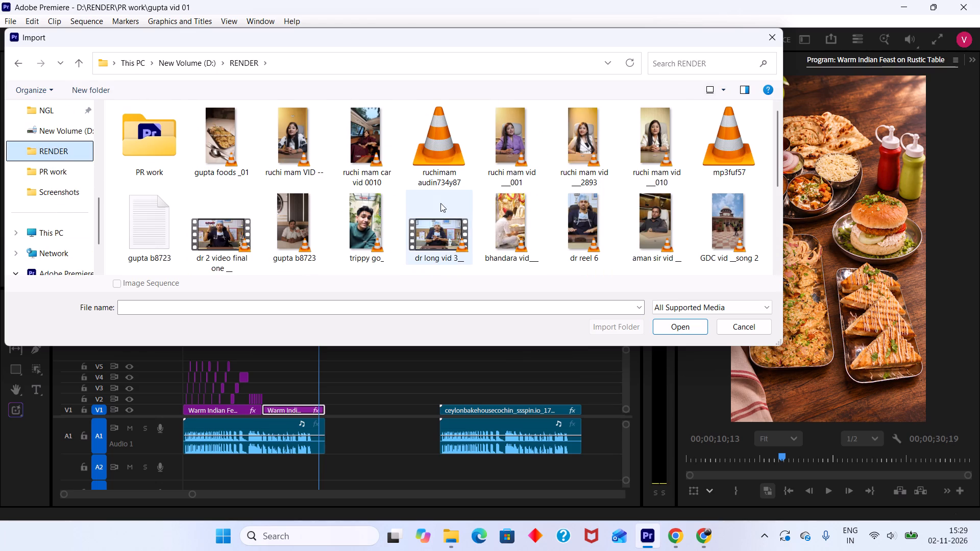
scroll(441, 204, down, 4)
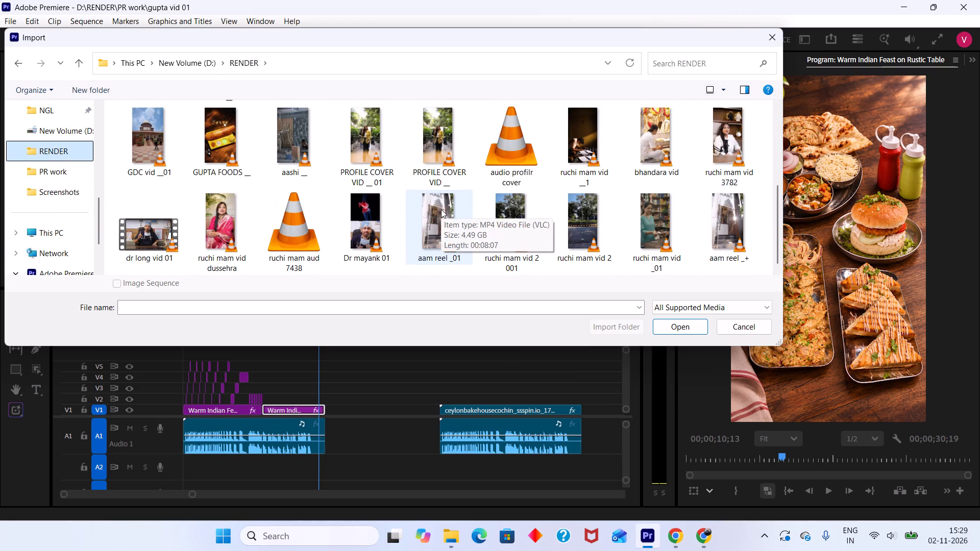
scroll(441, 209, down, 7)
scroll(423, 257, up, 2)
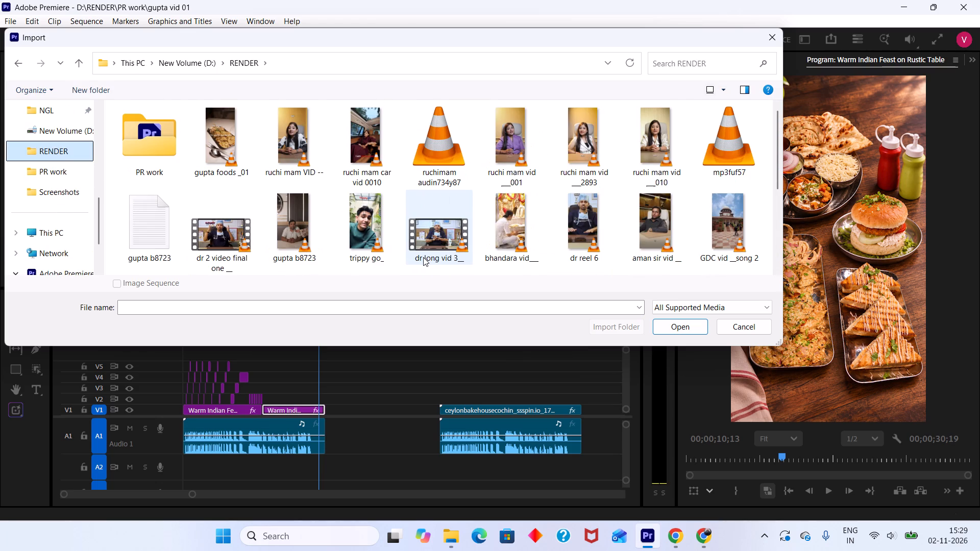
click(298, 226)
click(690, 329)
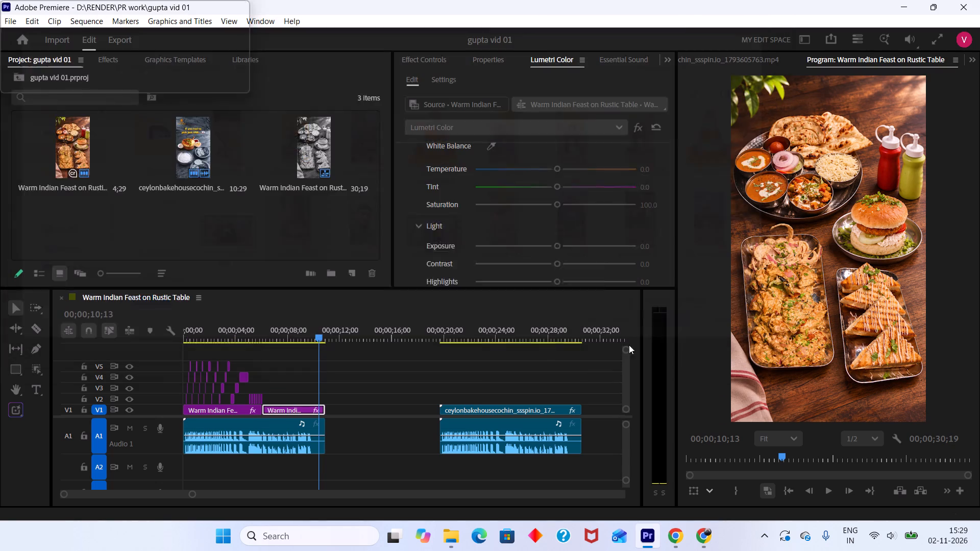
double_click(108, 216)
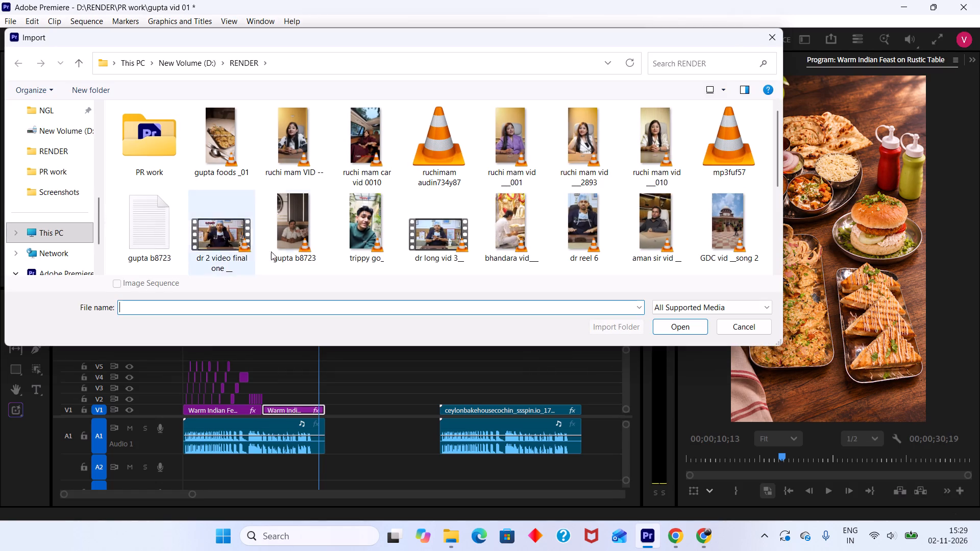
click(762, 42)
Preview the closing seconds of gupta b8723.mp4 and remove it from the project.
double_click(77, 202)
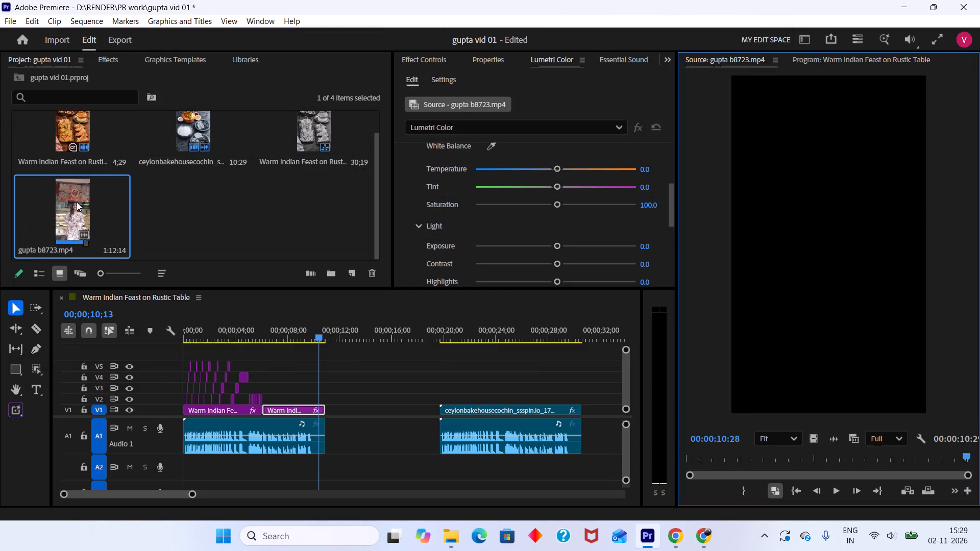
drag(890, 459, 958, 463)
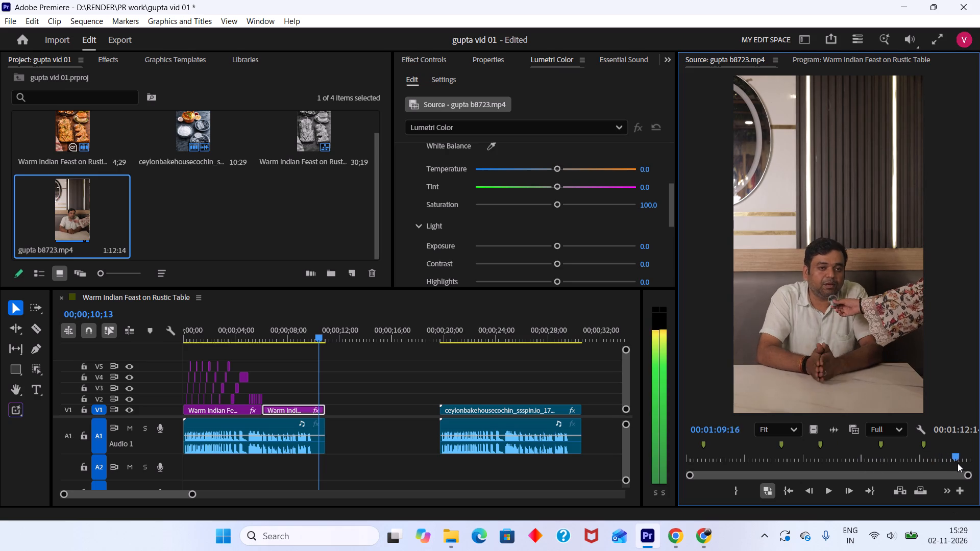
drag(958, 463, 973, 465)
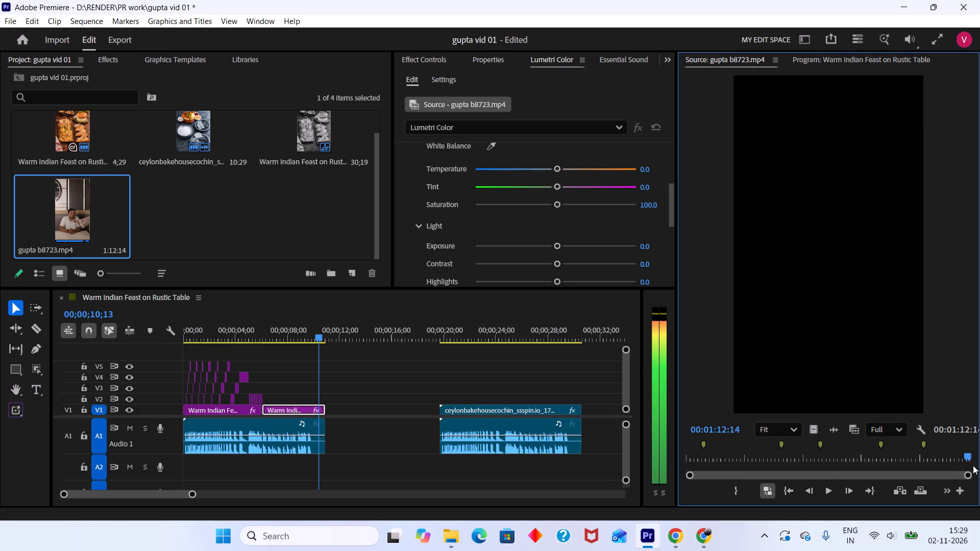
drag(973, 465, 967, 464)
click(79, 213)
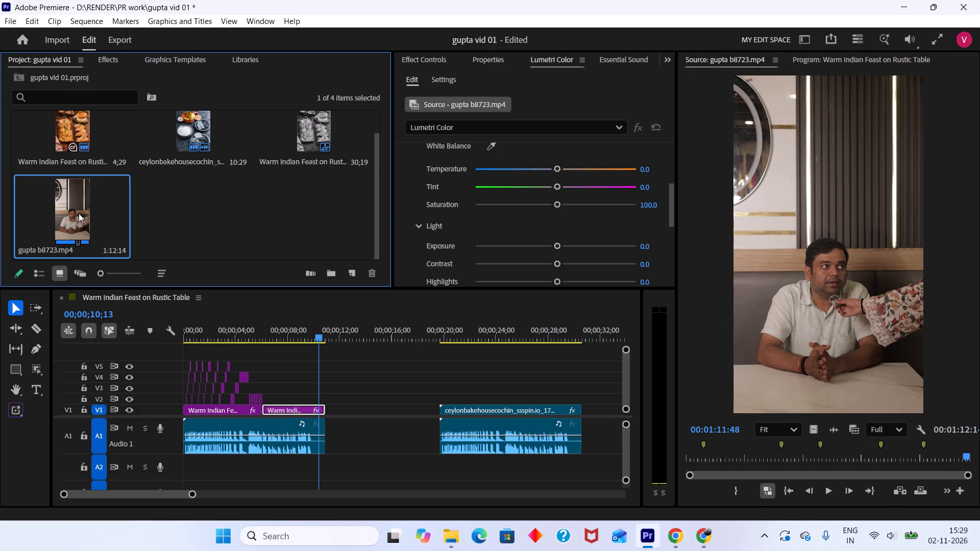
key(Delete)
Import the GUPTA FOODS __ video from the RENDER folder into the project.
click(167, 209)
click(167, 209)
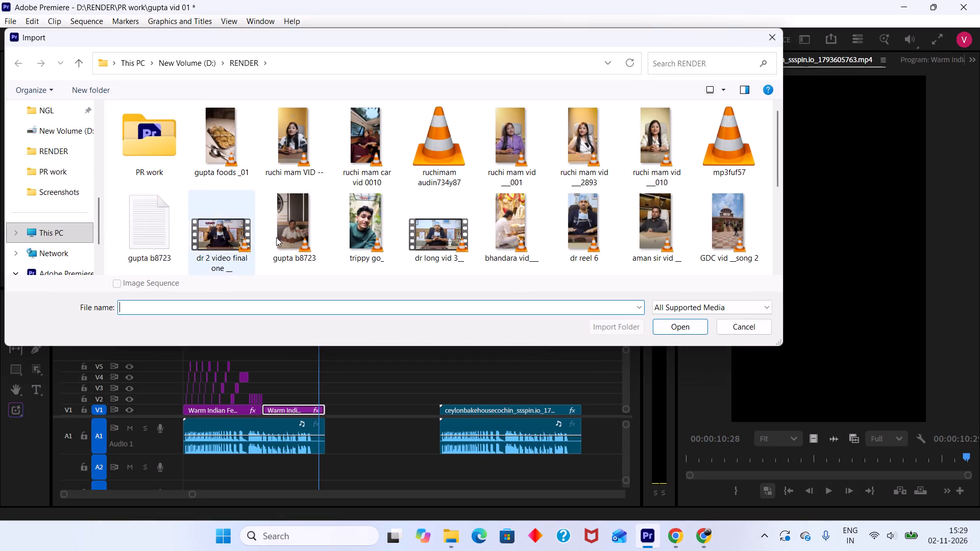
scroll(364, 237, down, 7)
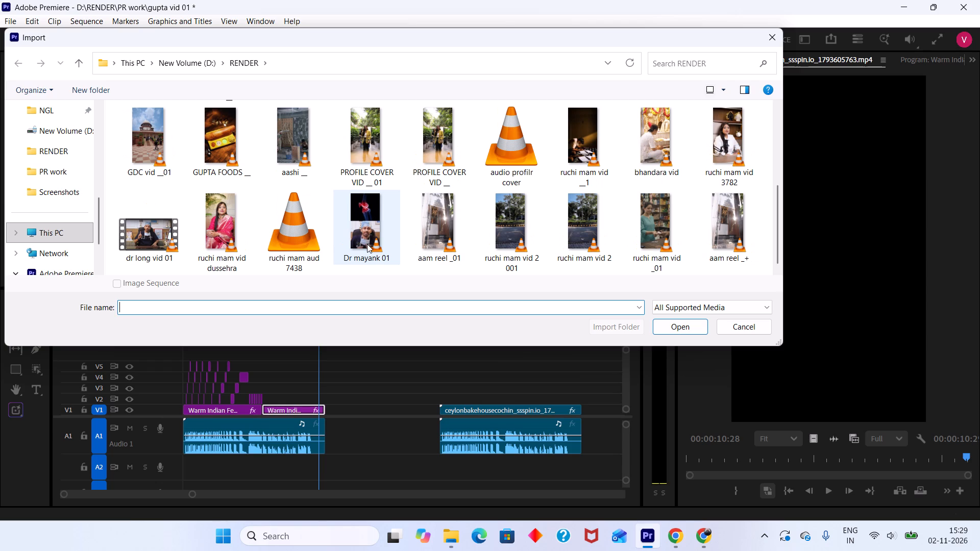
click(196, 172)
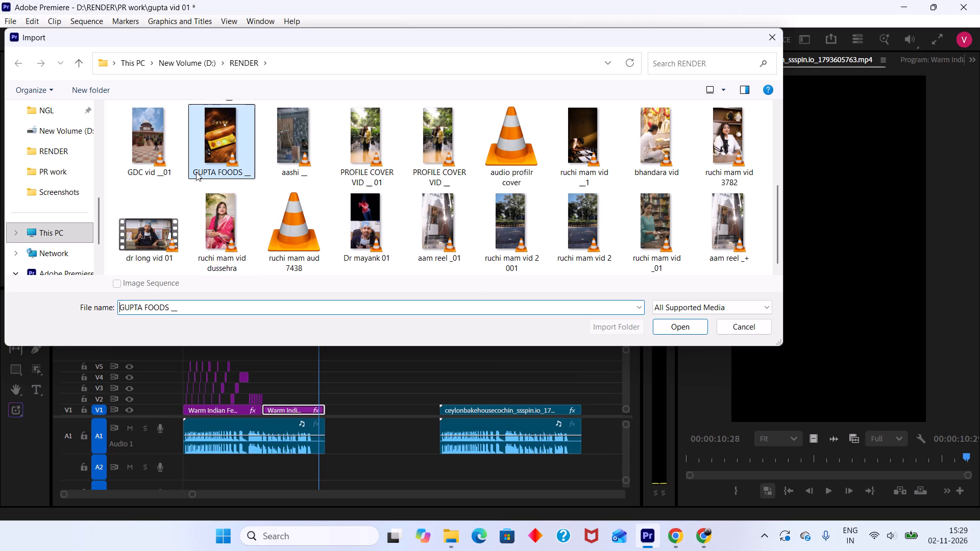
click(688, 328)
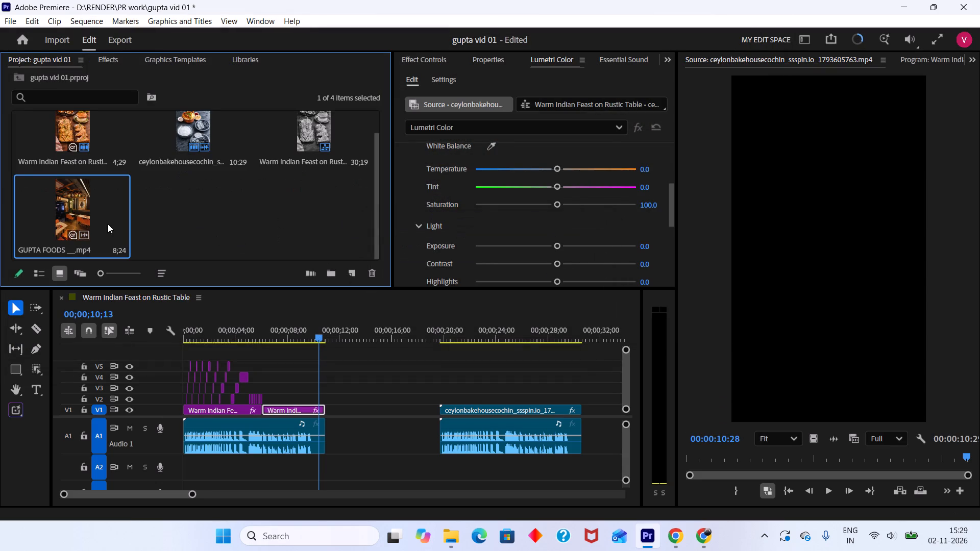
Set an In point at 00;00;06;19 in GUPTA FOODS __.mp4 and place its logo section on V1 and A1 at 00;00;12;00.
double_click(95, 220)
drag(933, 460, 943, 463)
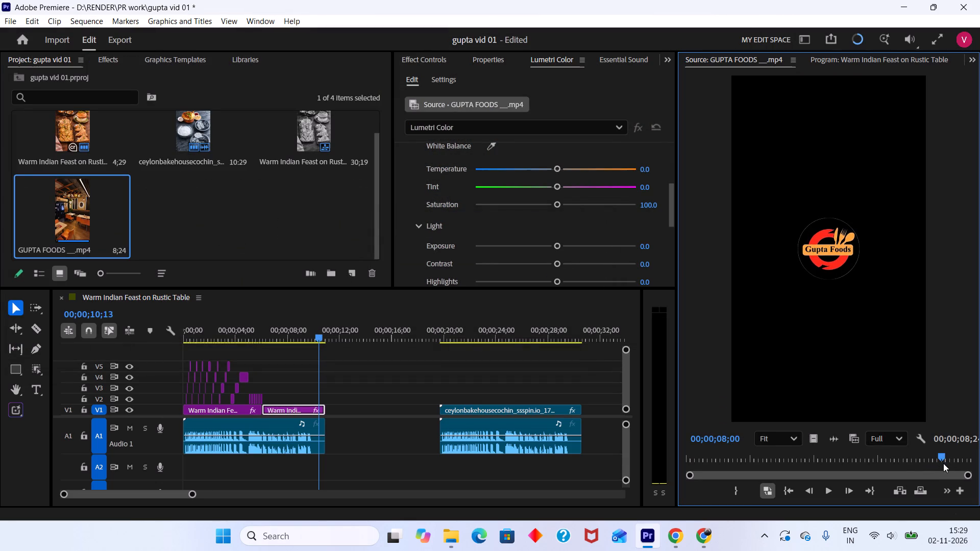
drag(943, 463, 904, 457)
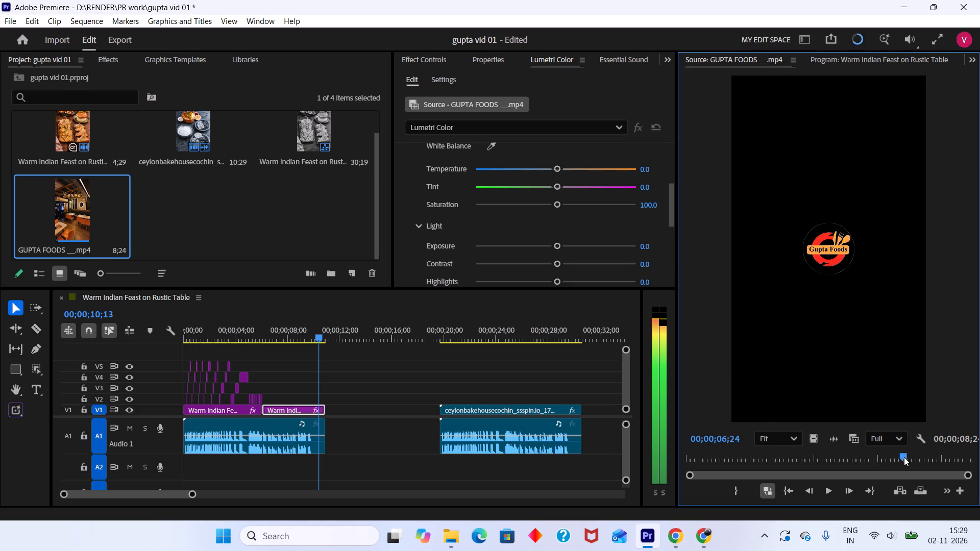
drag(904, 457, 899, 457)
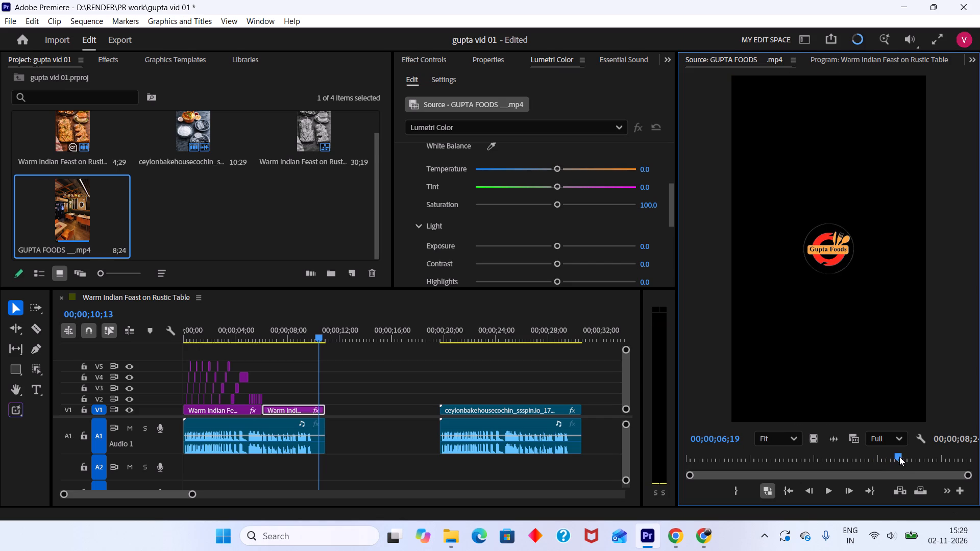
key(i)
drag(881, 375, 360, 415)
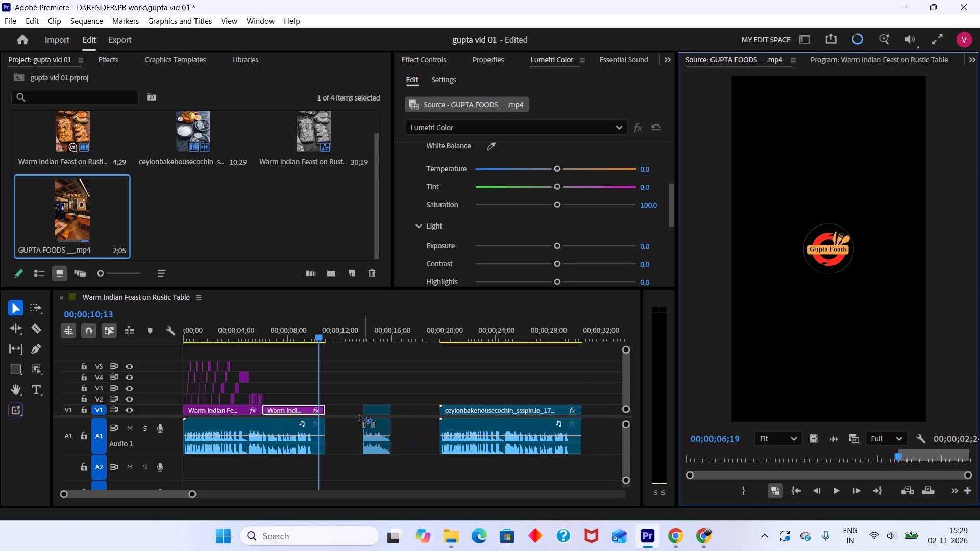
drag(360, 415, 339, 416)
Unlink the Gupta Foods logo clip and move its video over the end of the full-colour V1 clip, finishing with the music.
click(348, 425)
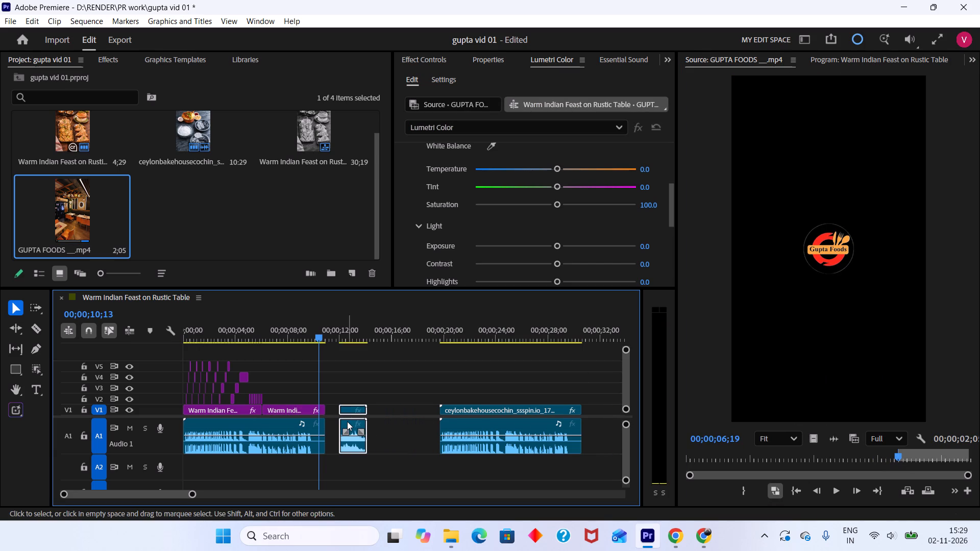
key(ctrl+l)
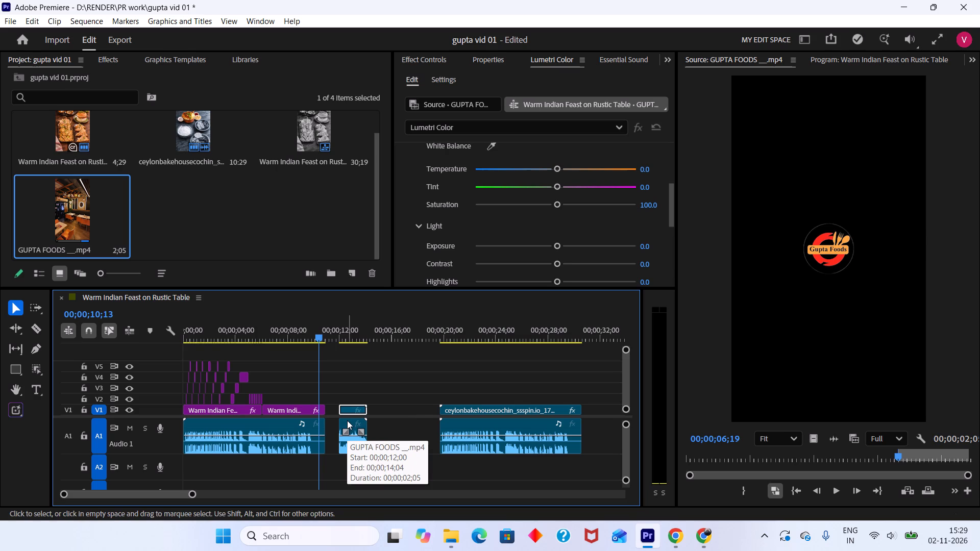
drag(353, 410, 317, 408)
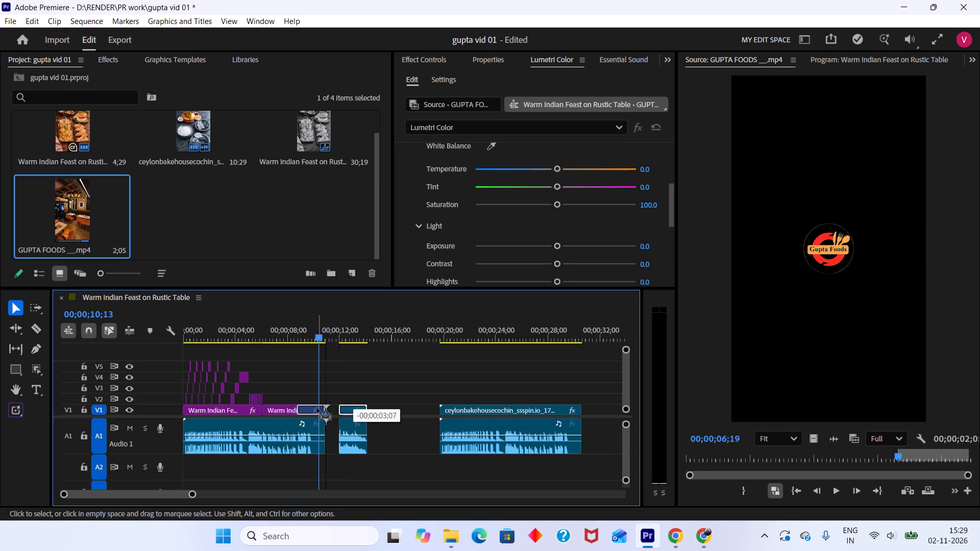
drag(317, 408, 315, 409)
Delete the logo clip's leftover audio from A1.
click(359, 438)
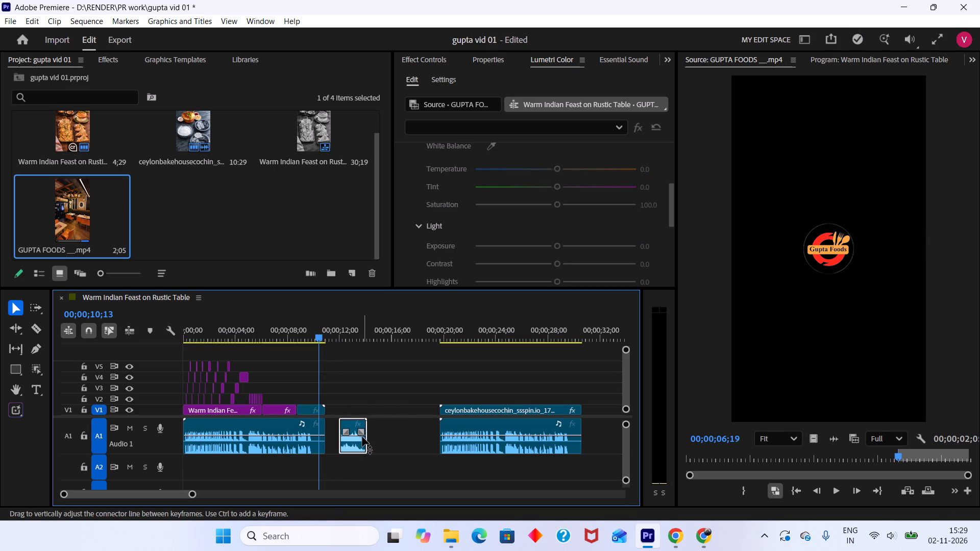
key(BackSpace)
key(Delete)
Play back the full-colour spread section through to the Gupta Foods logo ending.
drag(315, 335, 264, 343)
key(space)
alt+scroll(284, 447, up, 3)
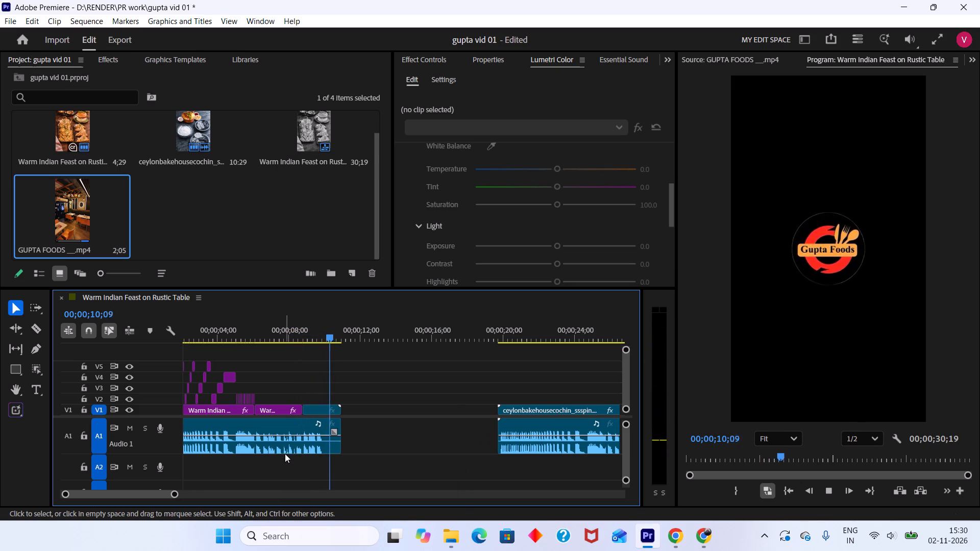
drag(331, 328, 267, 376)
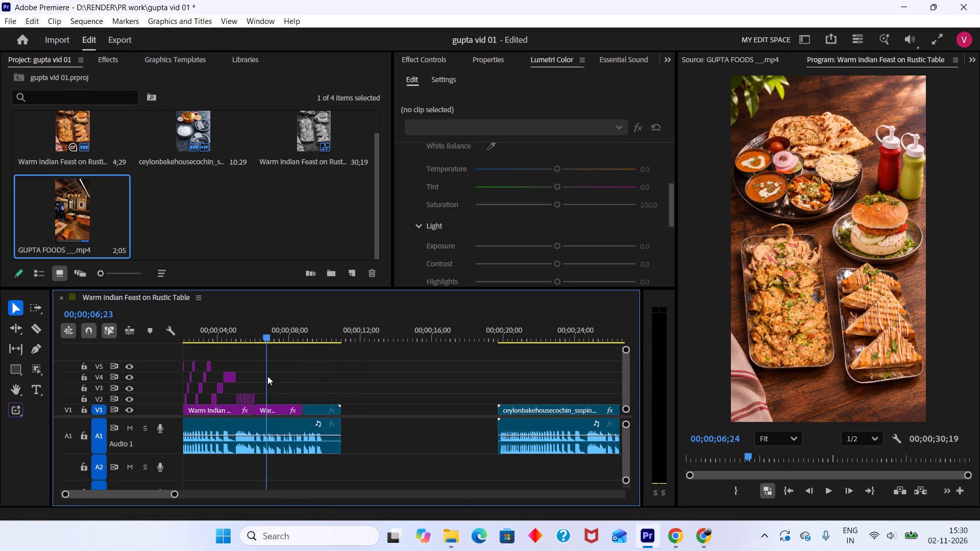
Play a moment of the full-colour spread section and save the project.
drag(267, 376, 241, 405)
key(space)
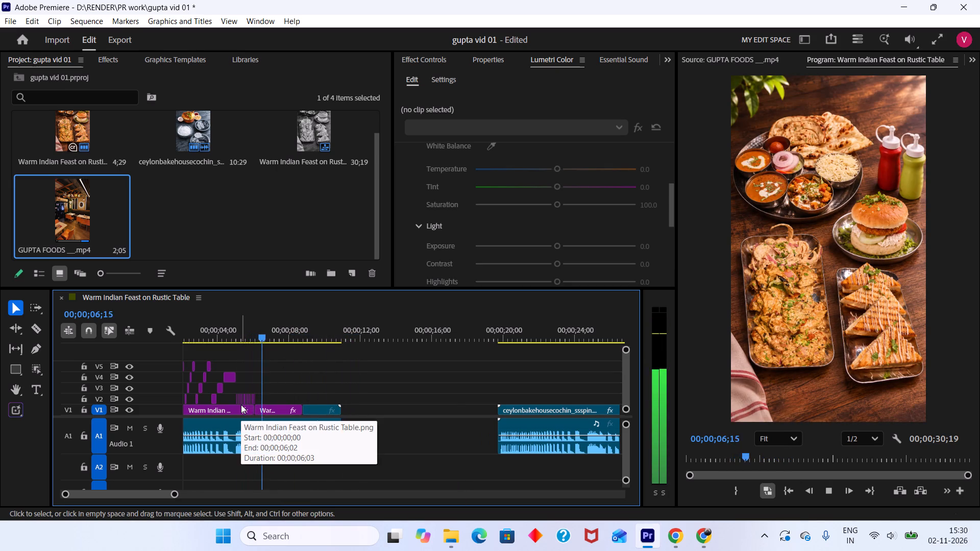
key(space)
key(ctrl+s)
Add a two-line title reading "If you had to / pick just one..." over the reference clip at 00;00;20;17, below its own headline.
drag(501, 333, 506, 335)
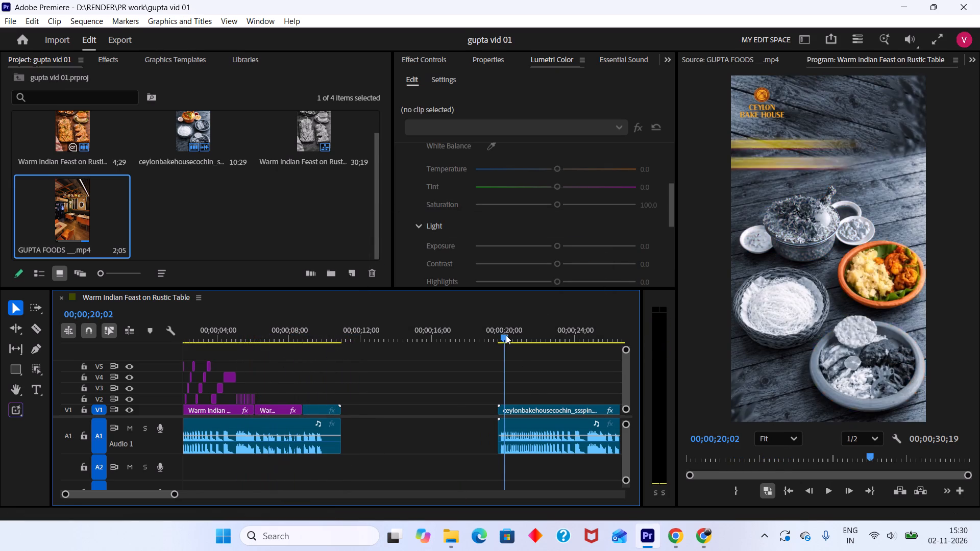
drag(506, 335, 487, 326)
key(space)
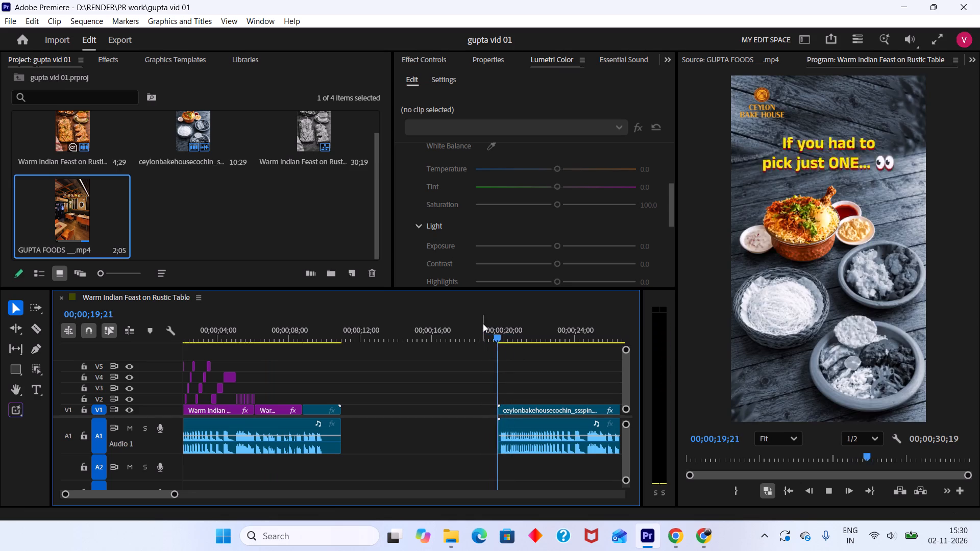
key(space)
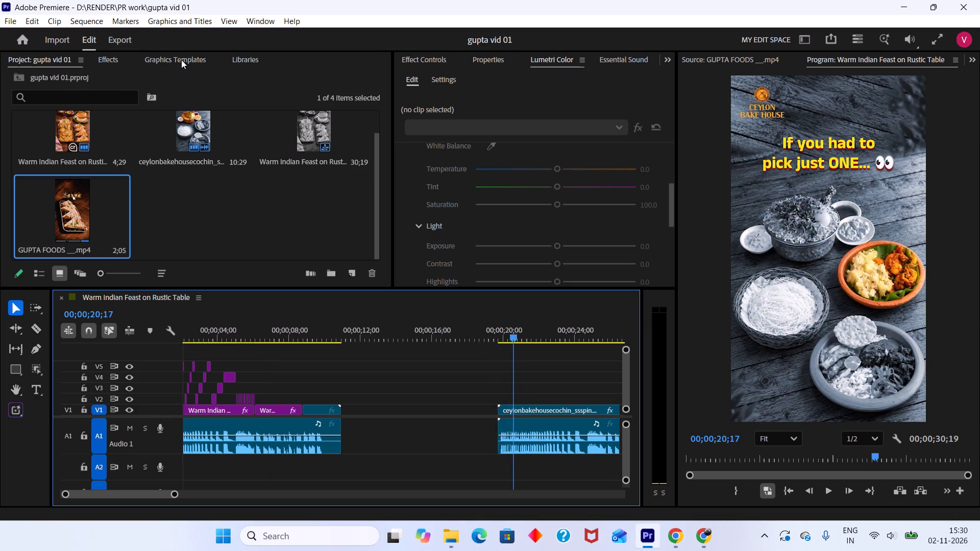
key(t)
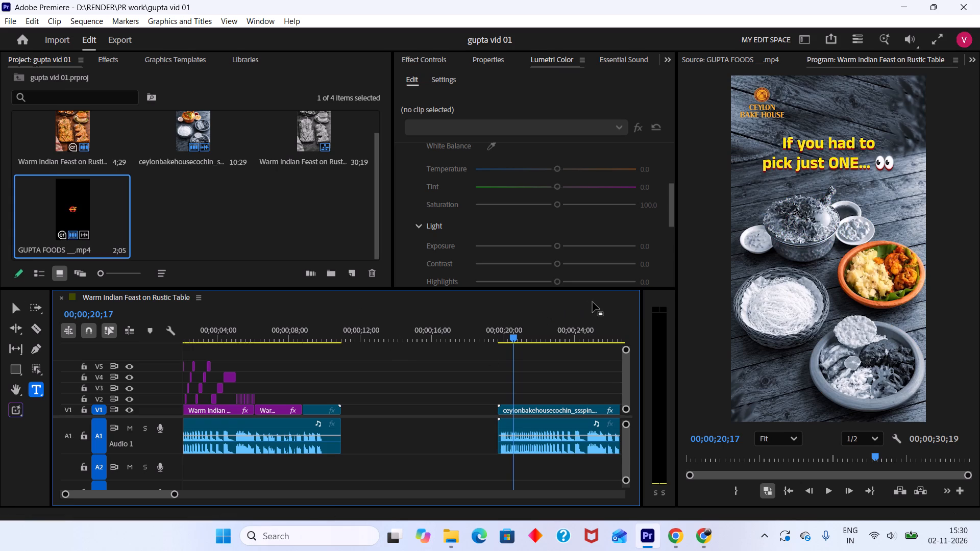
key(t)
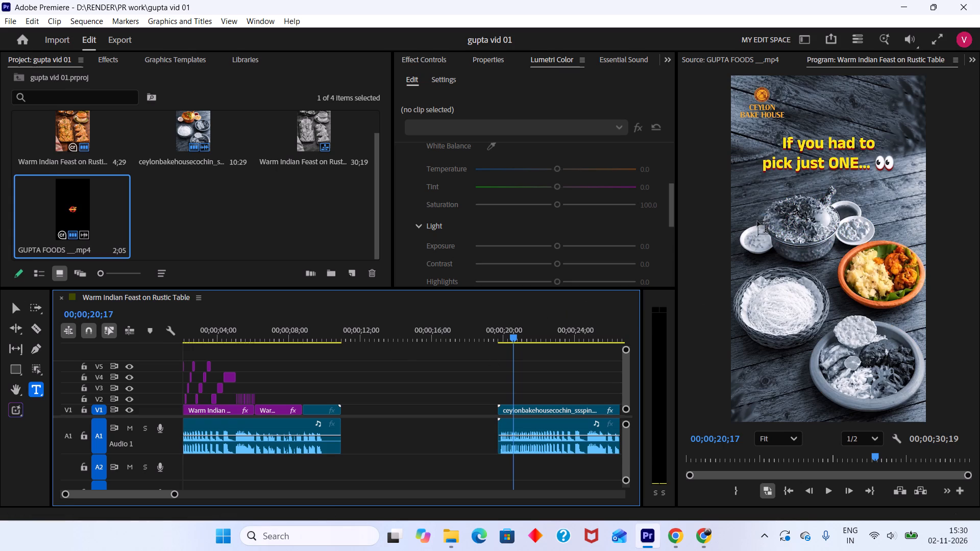
click(754, 221)
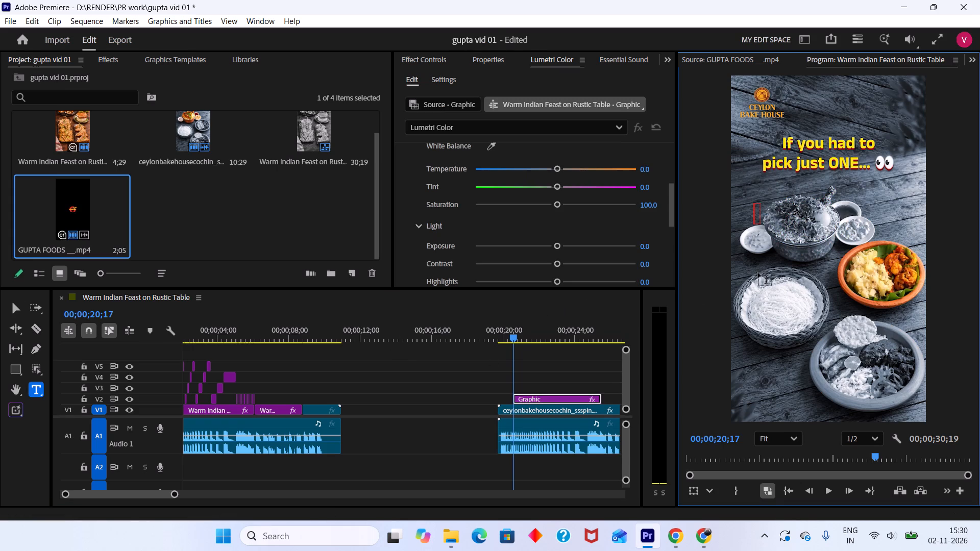
key(i)
text(f)
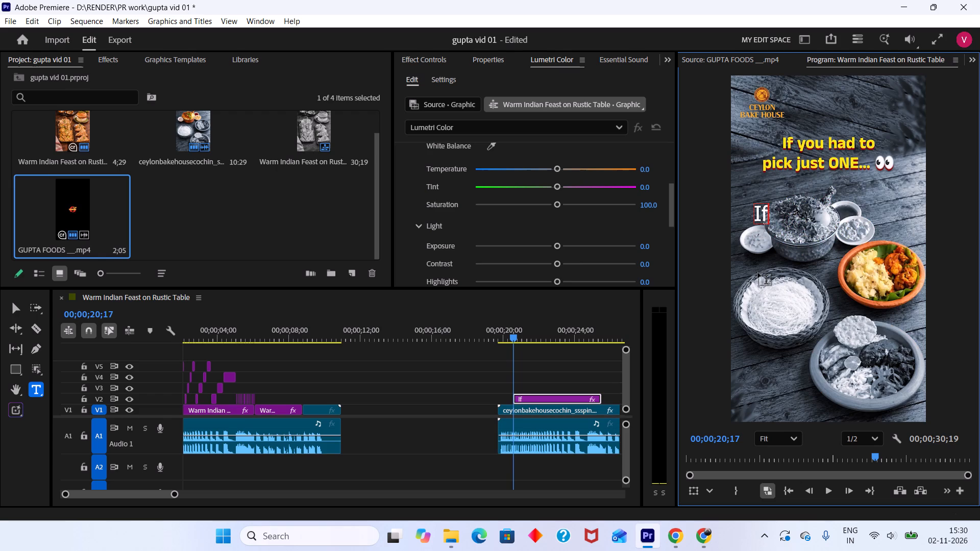
key(space)
key(y)
text(ou had to)
key(space)
key(Return)
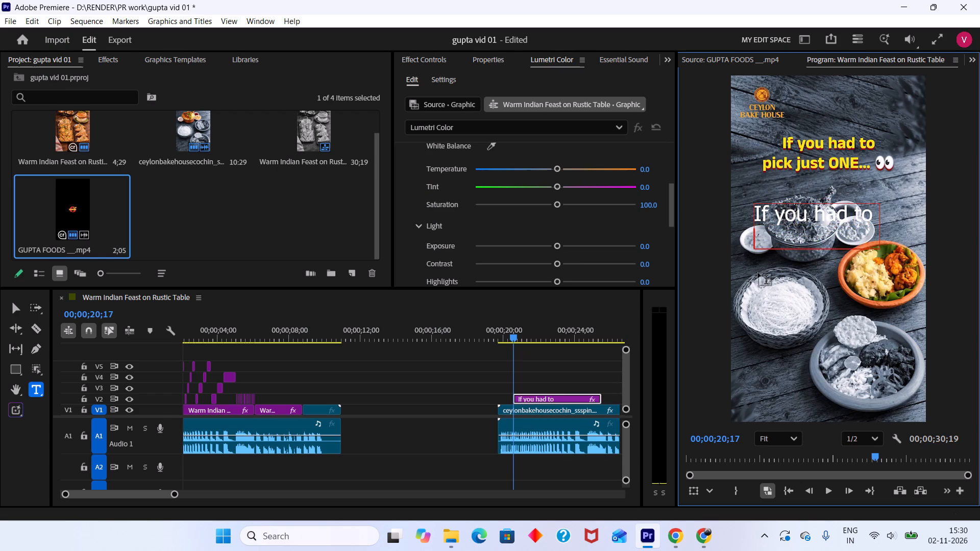
text(pick)
key(space)
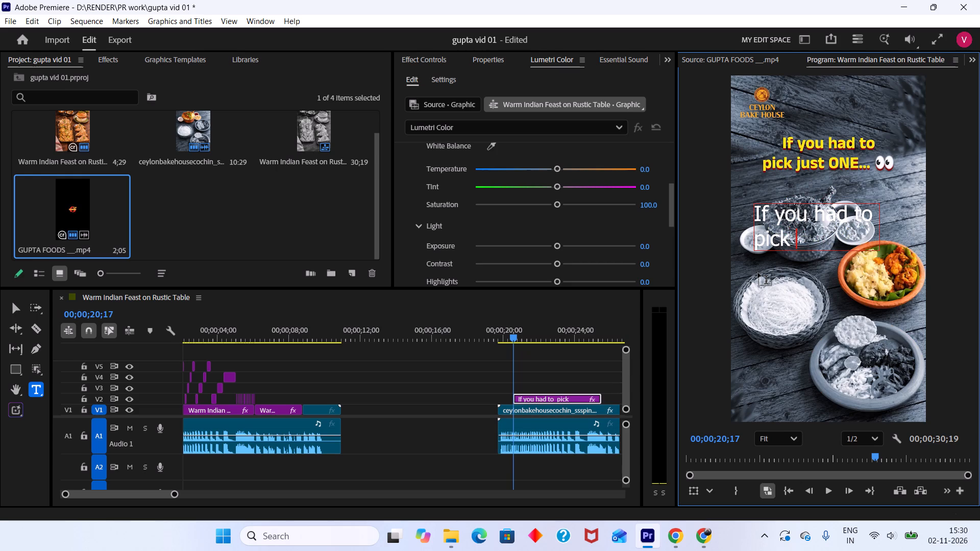
text(just one)
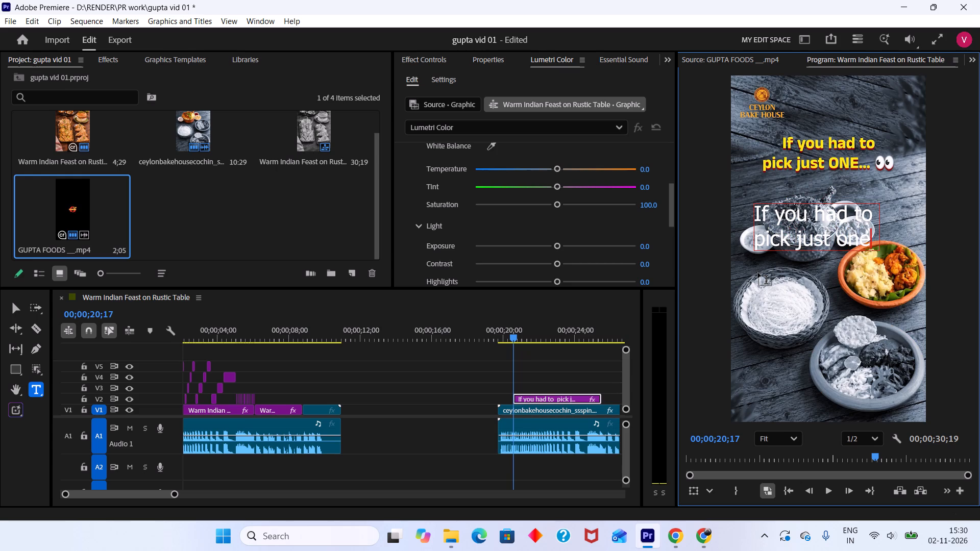
text(,,,)
key(BackSpace)
key(BackSpace)
key(BackSpace)
text(...)
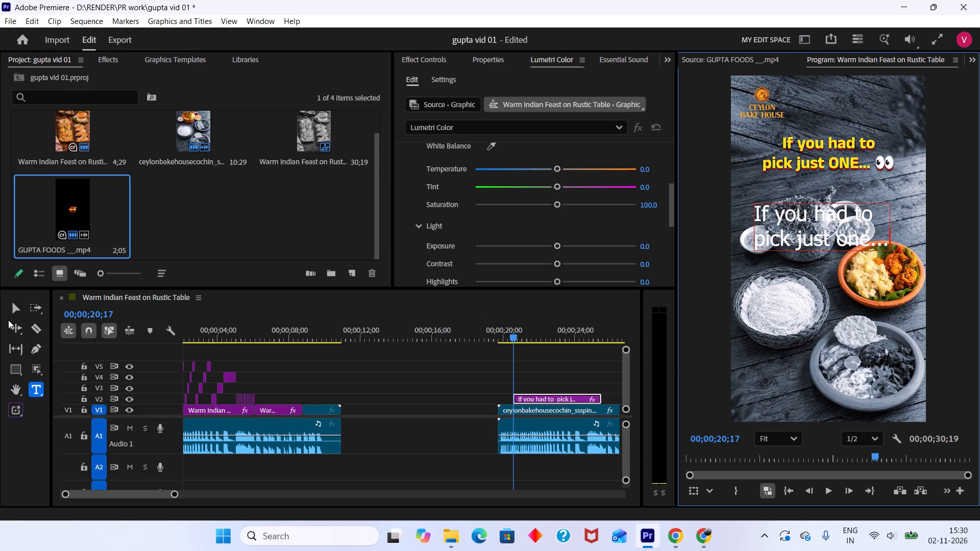
click(16, 310)
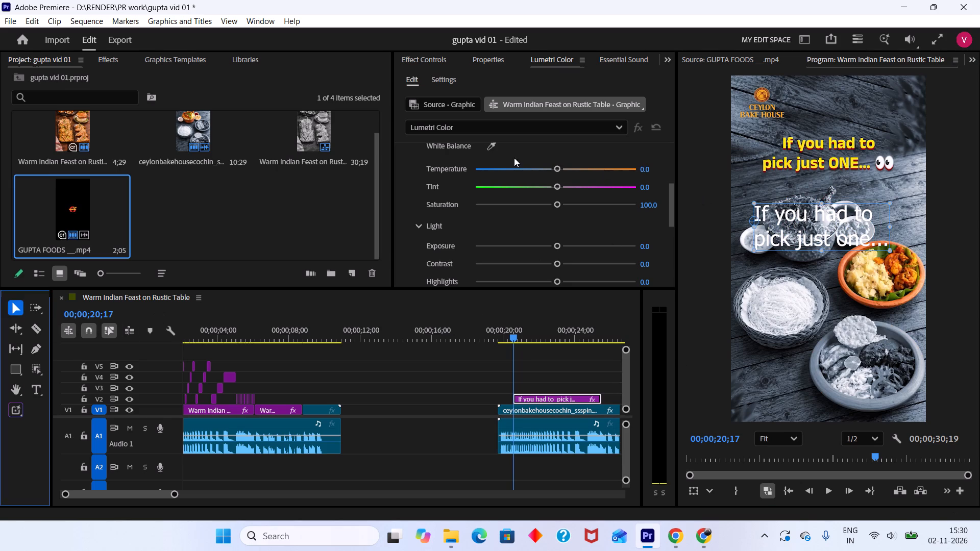
Set the title's fill to the yellow sampled from the reference clip's headline.
scroll(541, 249, down, 16)
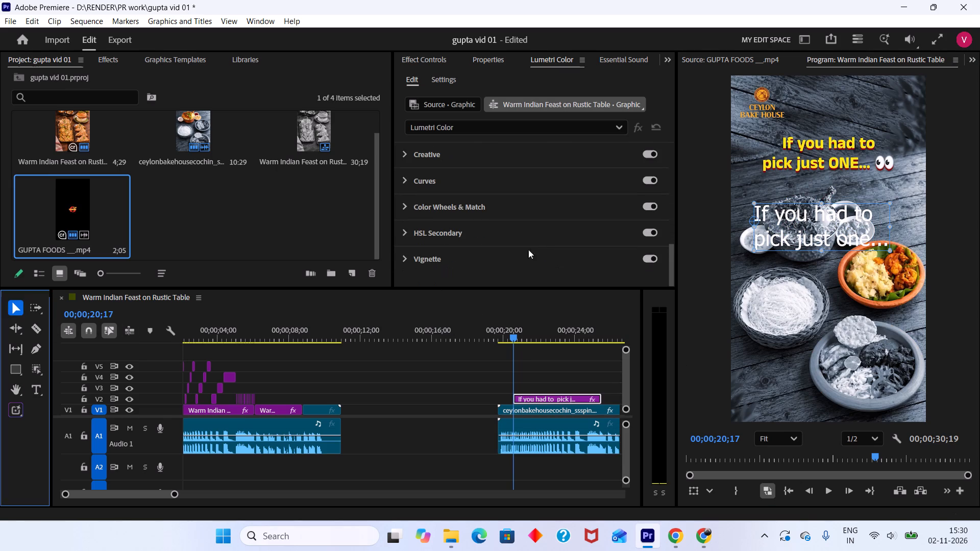
scroll(446, 208, up, 8)
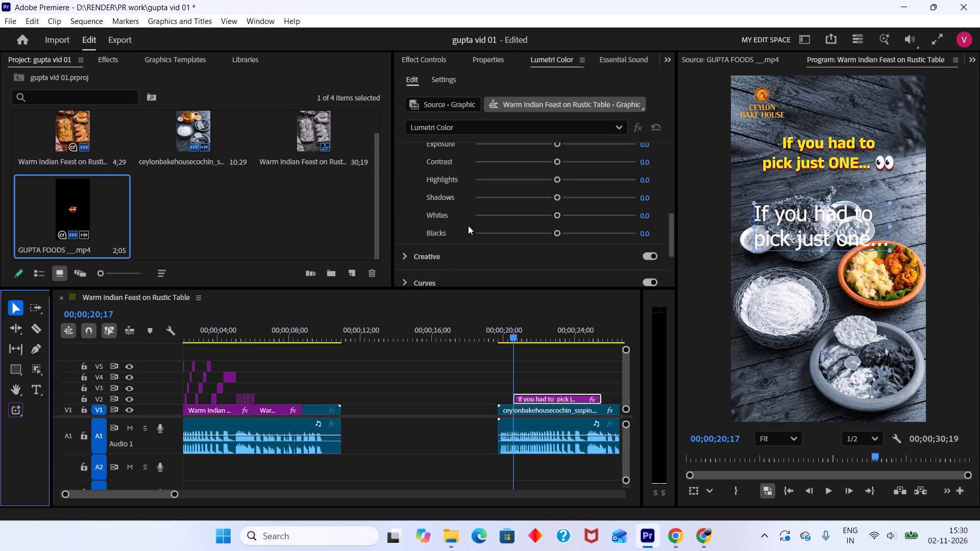
scroll(468, 226, up, 15)
scroll(472, 232, up, 9)
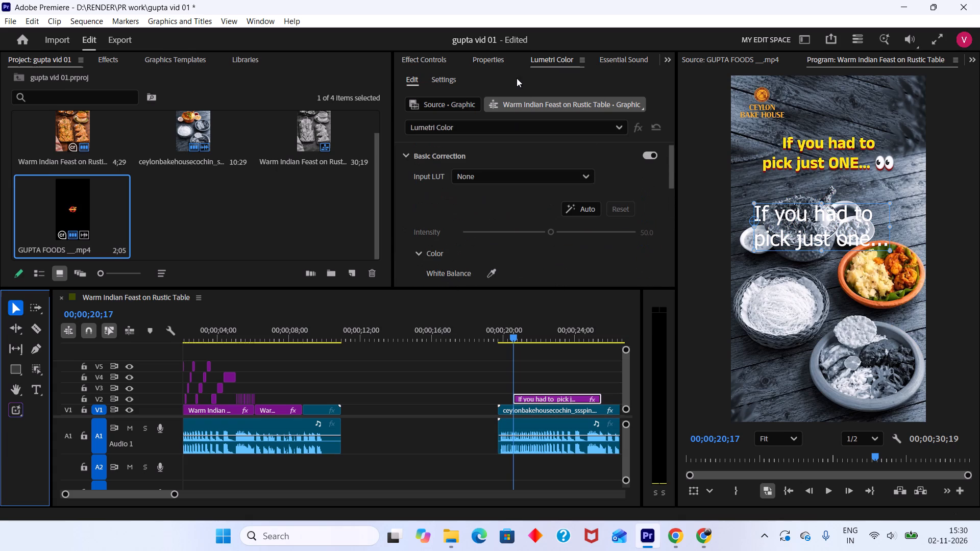
click(501, 63)
scroll(473, 198, down, 8)
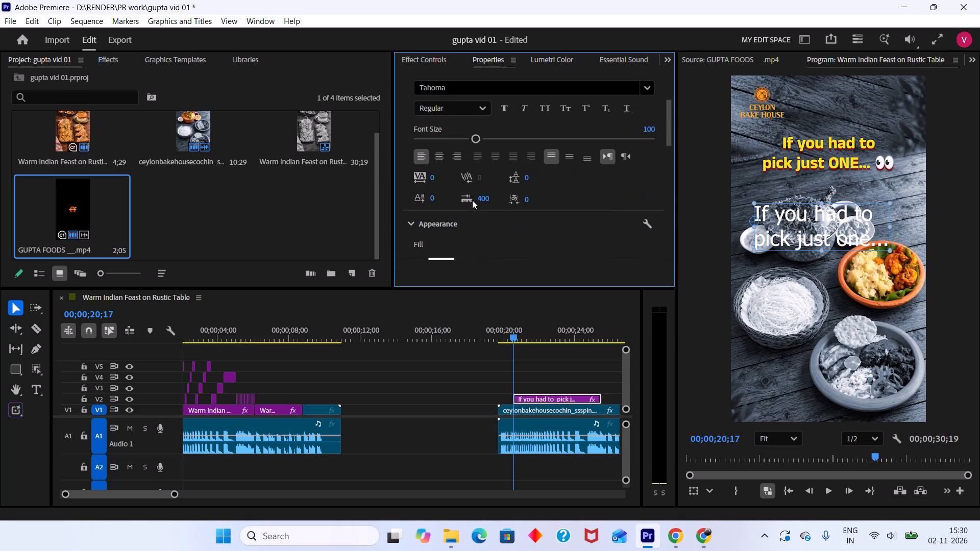
scroll(468, 194, down, 6)
click(463, 189)
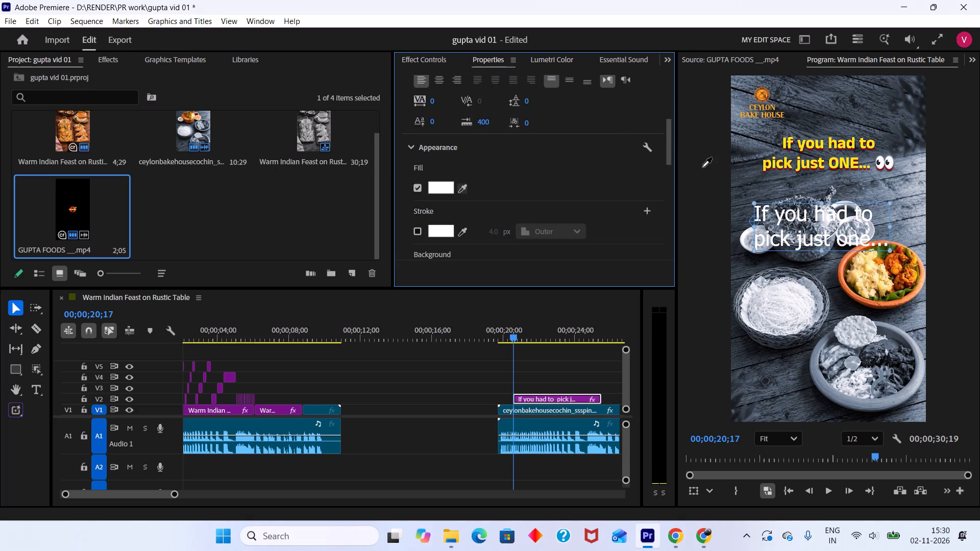
click(790, 145)
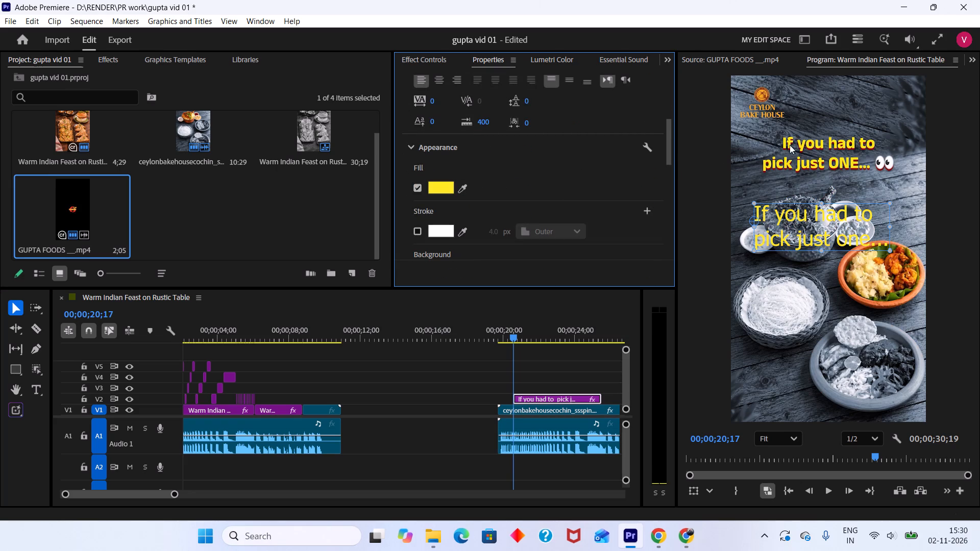
Find the Drop Shadow video effect by searching "drop" and apply it to the title clip on V2.
scroll(617, 210, down, 18)
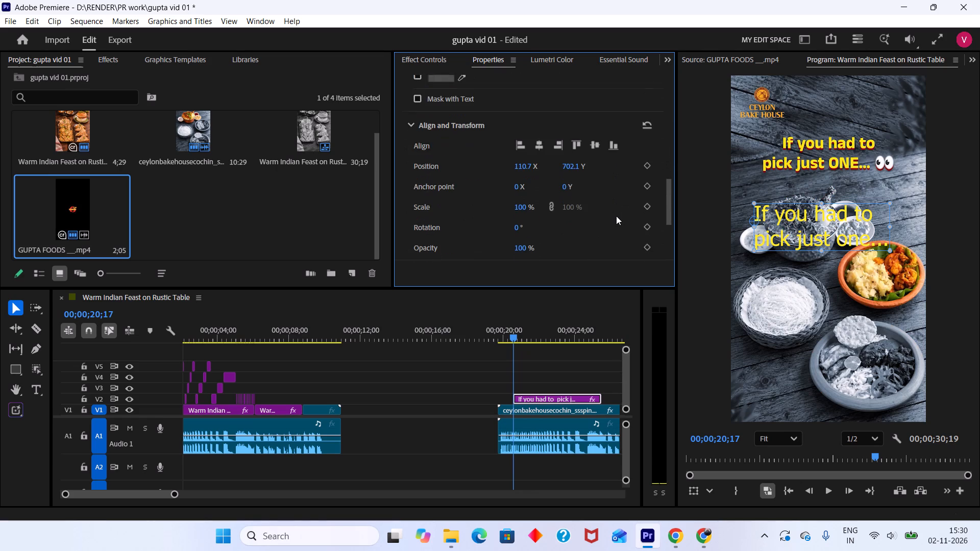
scroll(616, 216, down, 15)
scroll(566, 220, down, 4)
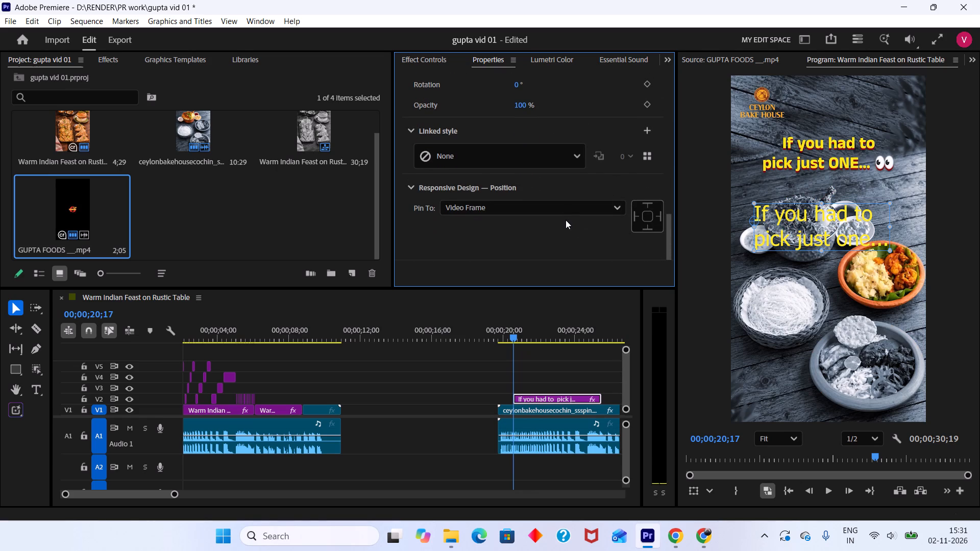
click(428, 58)
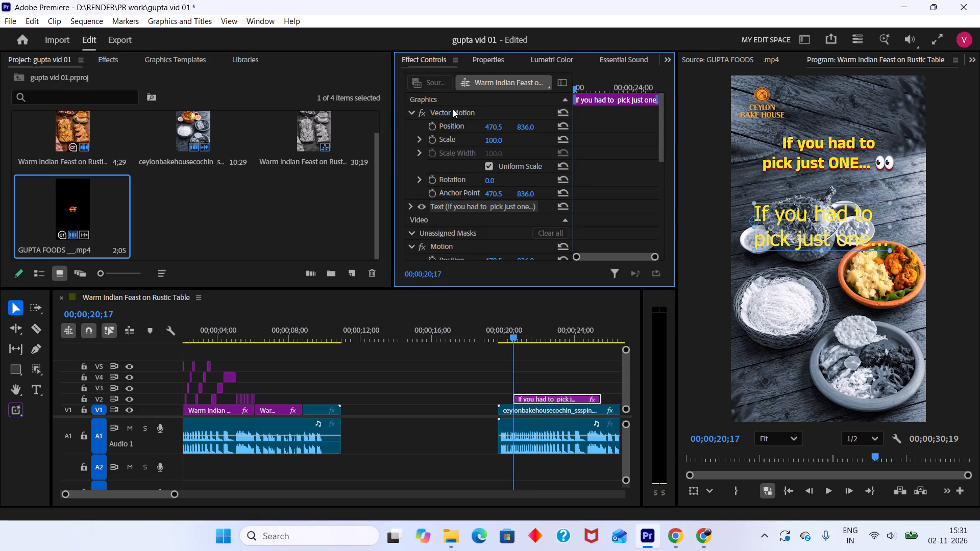
click(112, 59)
click(89, 82)
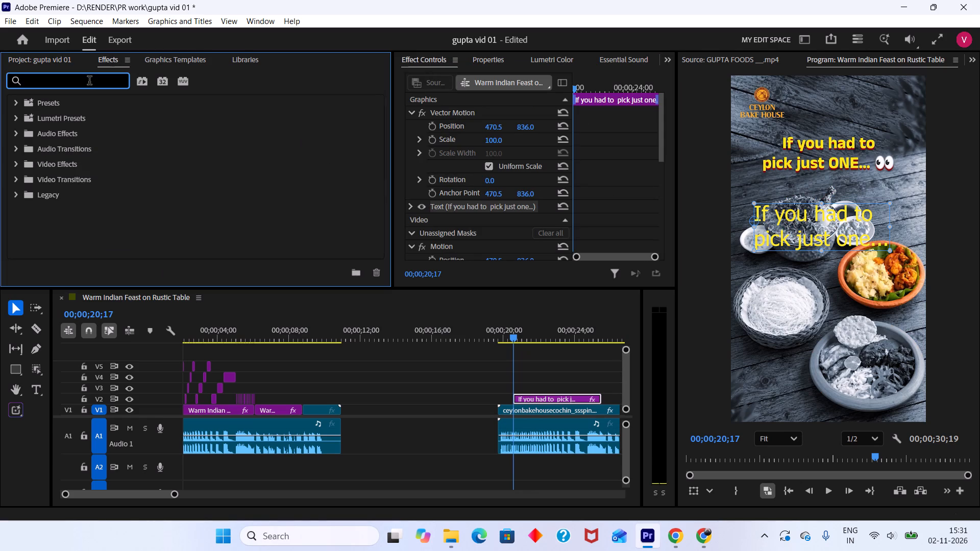
text(drop)
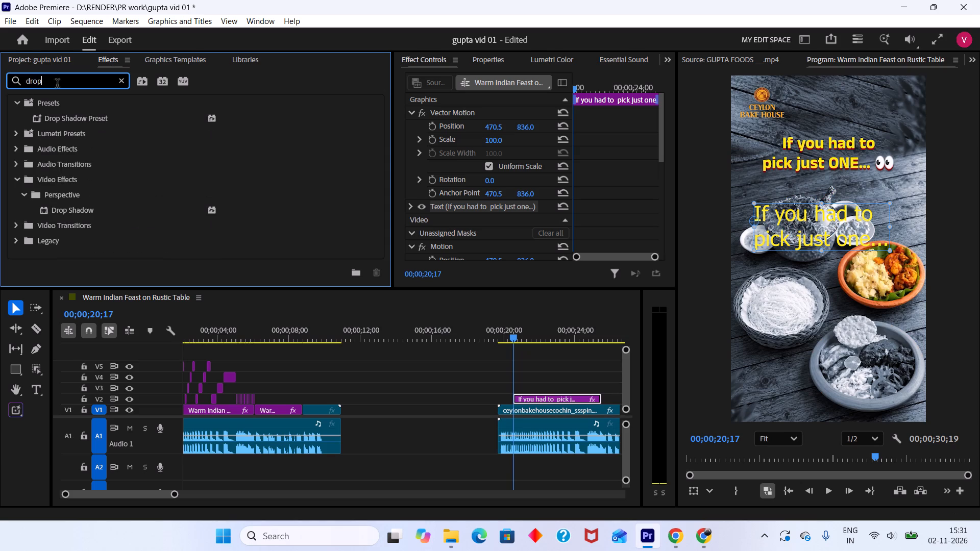
click(101, 208)
drag(105, 212, 344, 265)
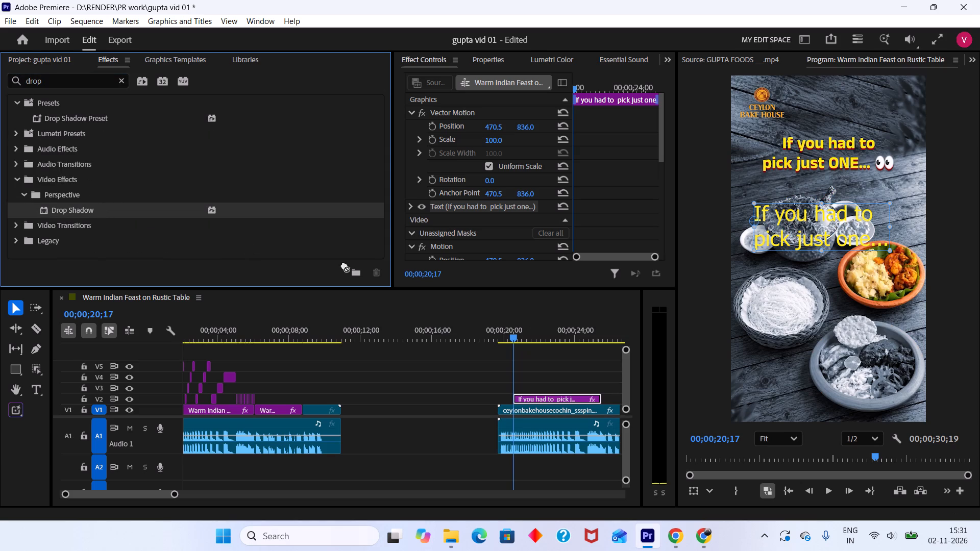
drag(344, 265, 553, 397)
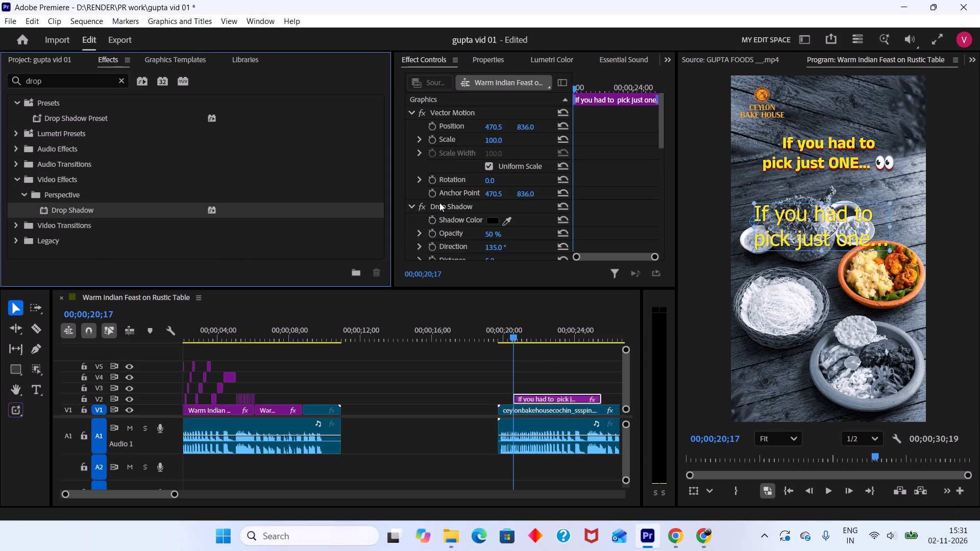
Change the title's font to Coolvetica Bold.
click(490, 57)
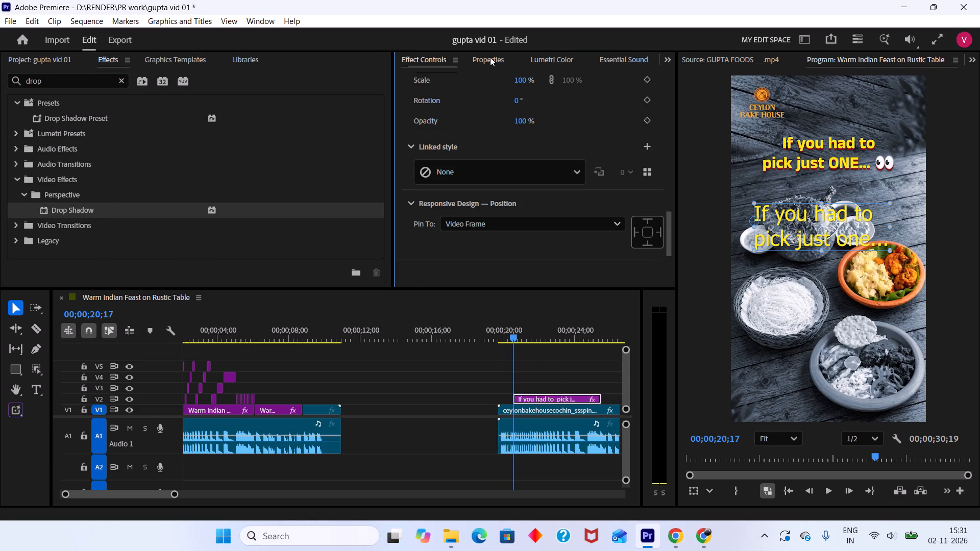
scroll(478, 187, up, 14)
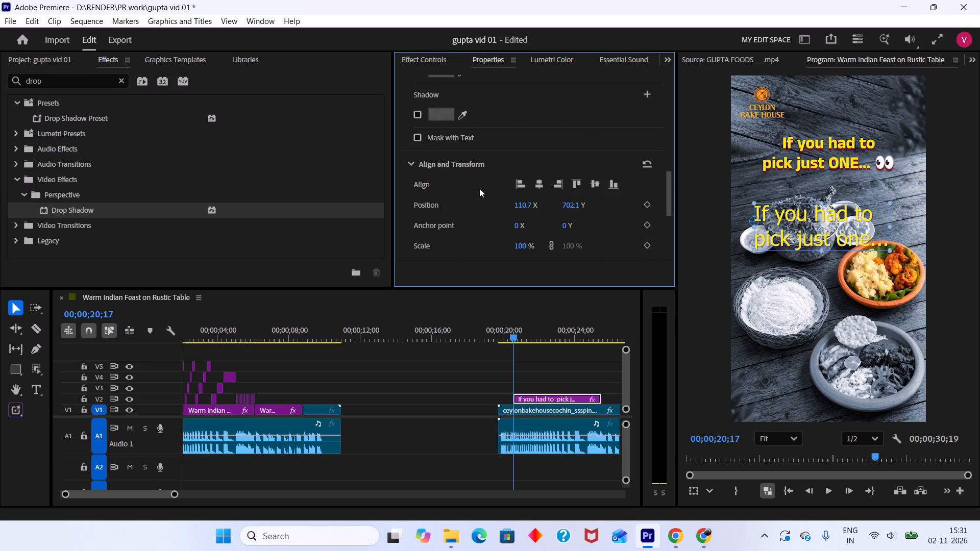
scroll(479, 188, up, 20)
scroll(479, 188, up, 10)
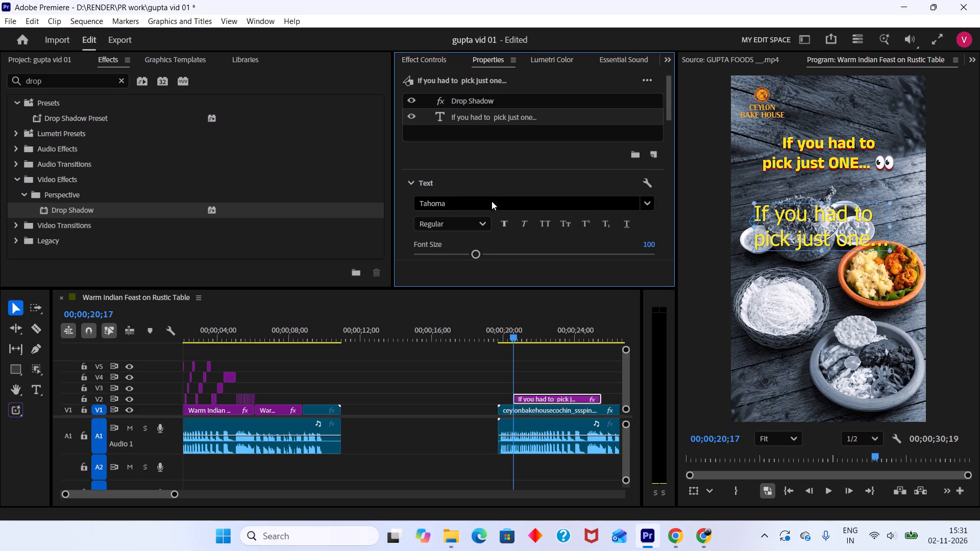
click(491, 204)
text(coo)
click(579, 390)
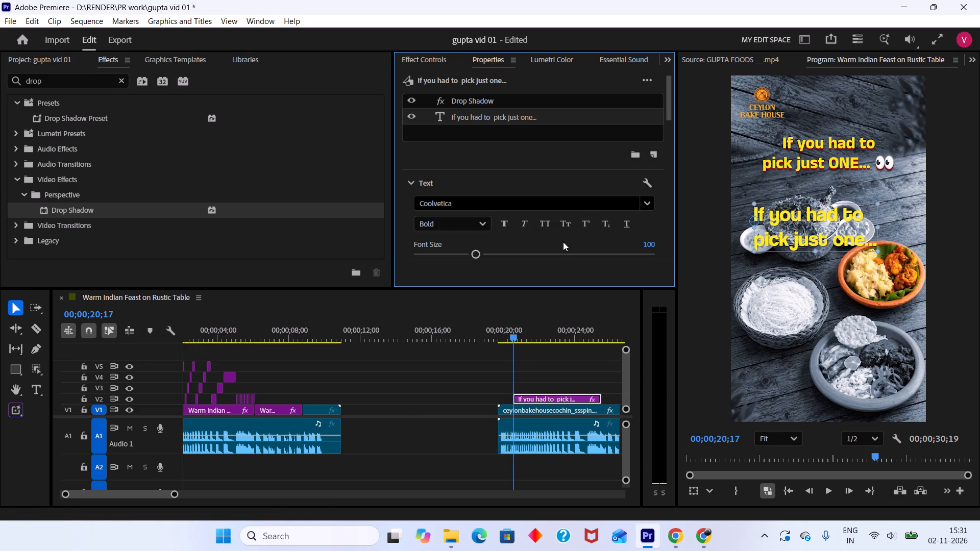
Set the title's Drop Shadow opacity to 100 %.
scroll(565, 244, down, 10)
click(413, 62)
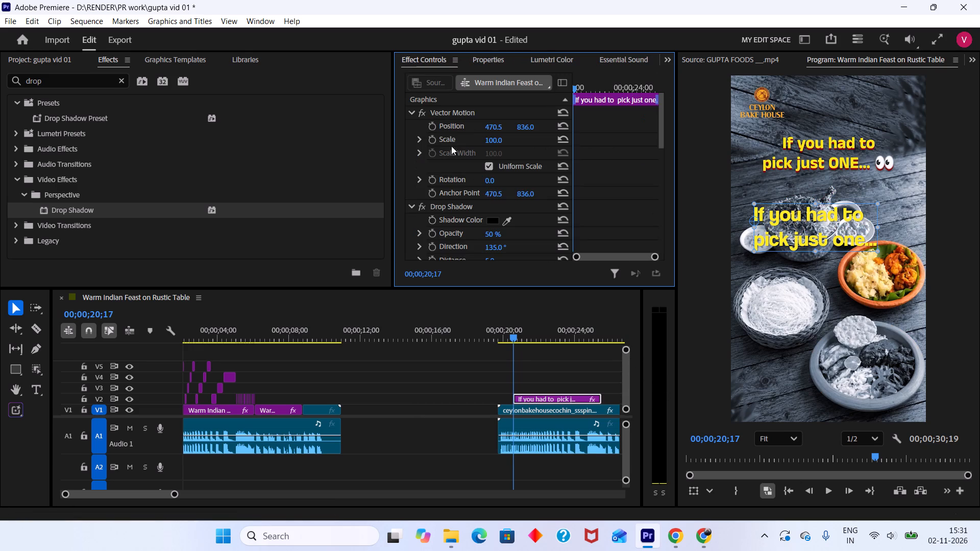
drag(486, 234, 886, 235)
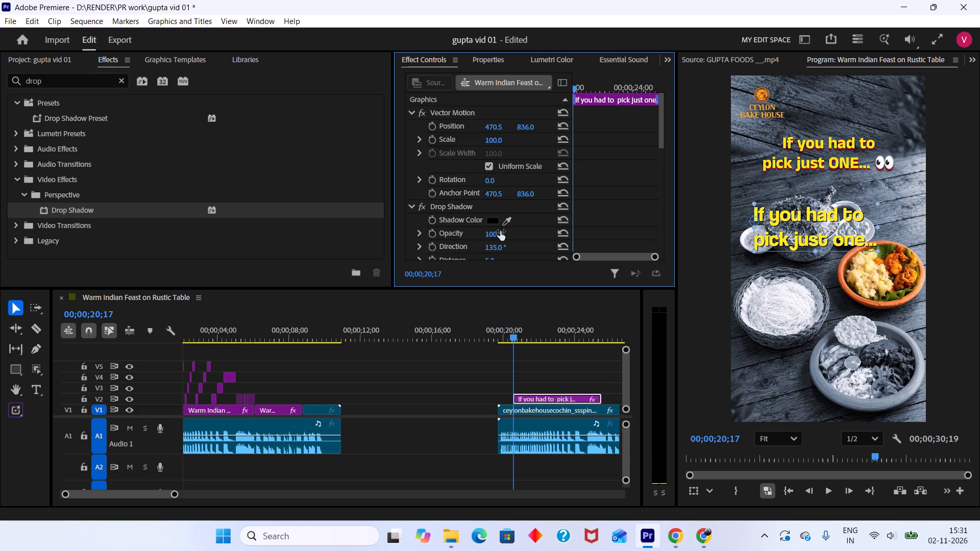
scroll(446, 241, down, 3)
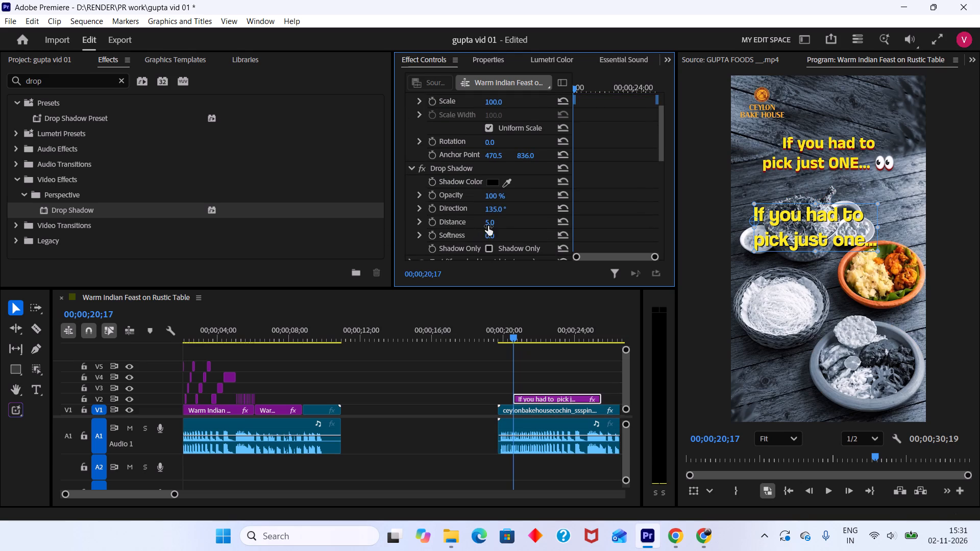
Set the title's Drop Shadow distance to 16, direction to 153°, and colour to the red sampled from the reference headline's shadow.
drag(491, 223, 497, 222)
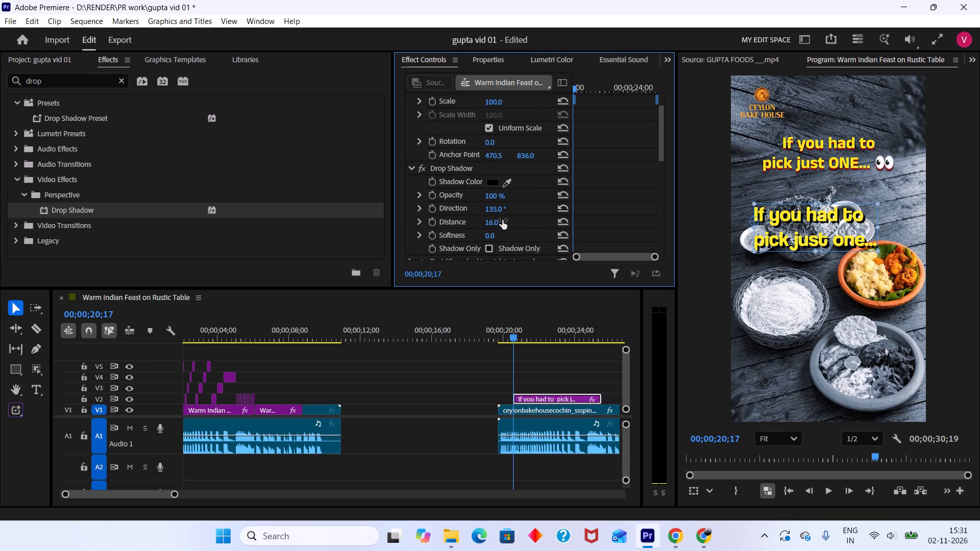
drag(498, 206, 511, 207)
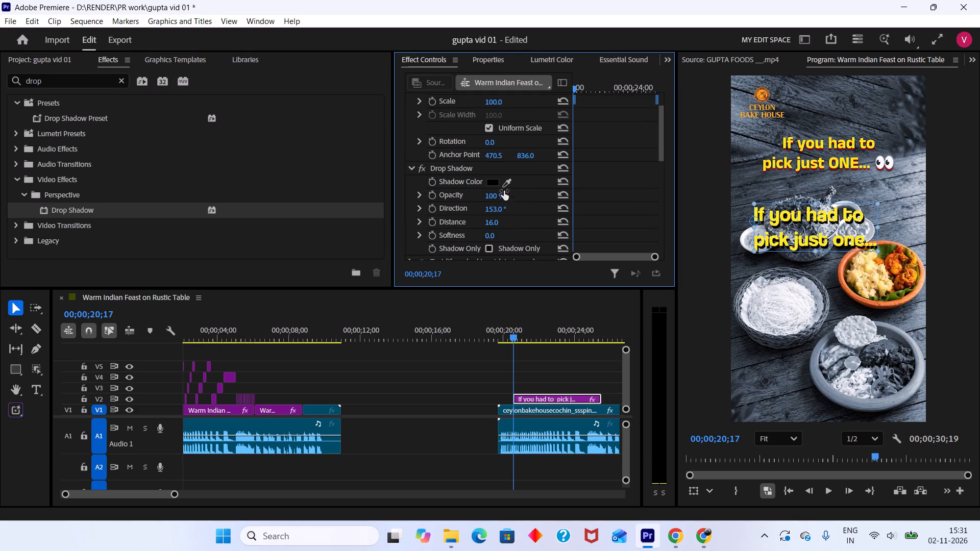
click(507, 185)
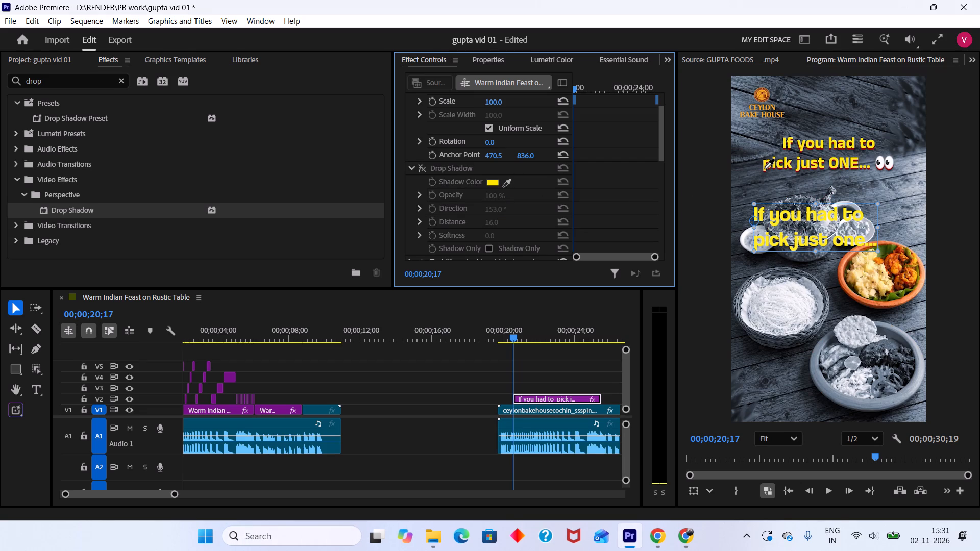
click(765, 171)
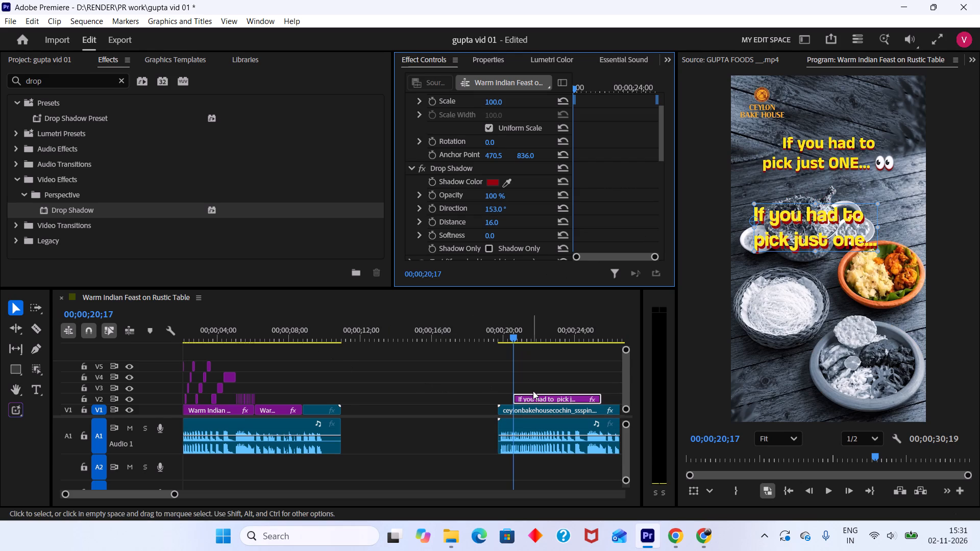
Move the title clip onto a new V6 track at the very start of the sequence, above the dish clips.
drag(537, 397, 200, 351)
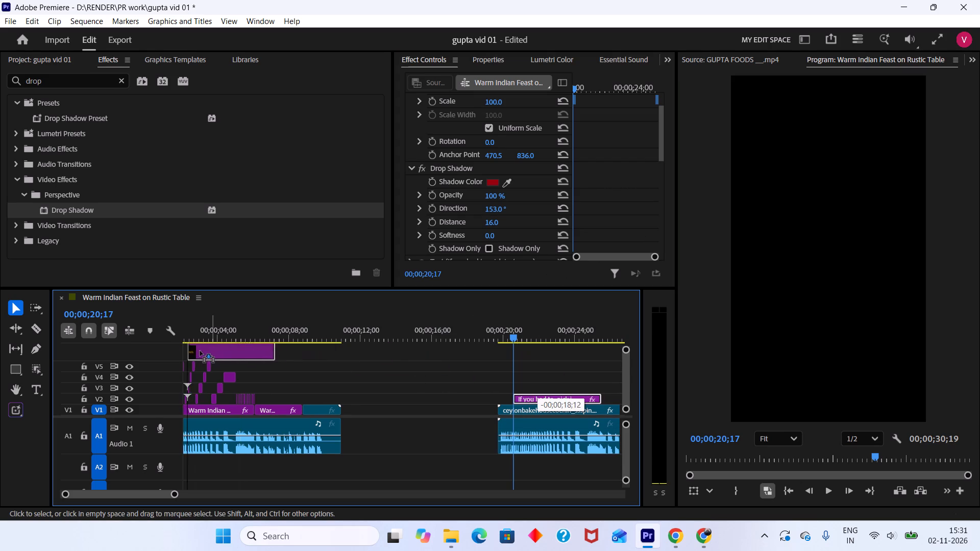
drag(200, 351, 183, 351)
drag(203, 337, 192, 334)
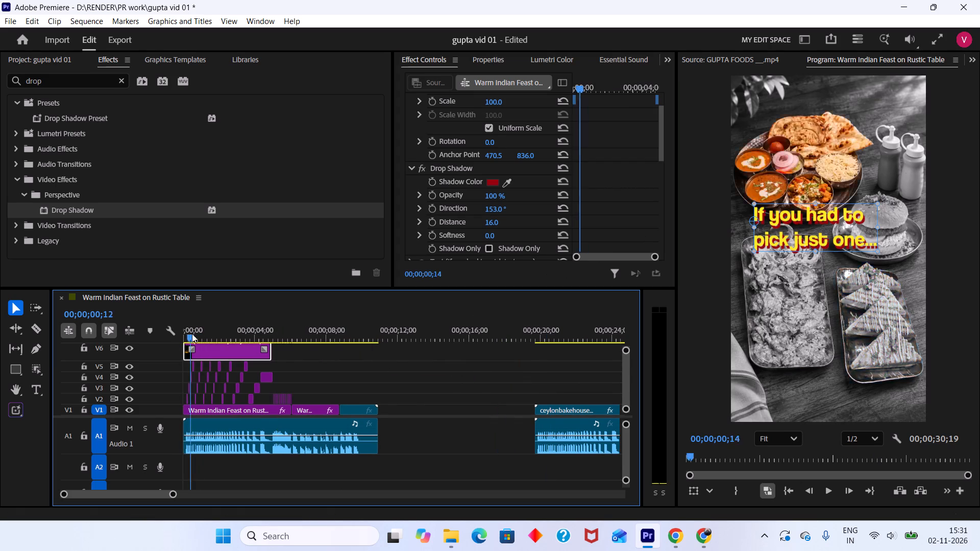
drag(192, 334, 167, 328)
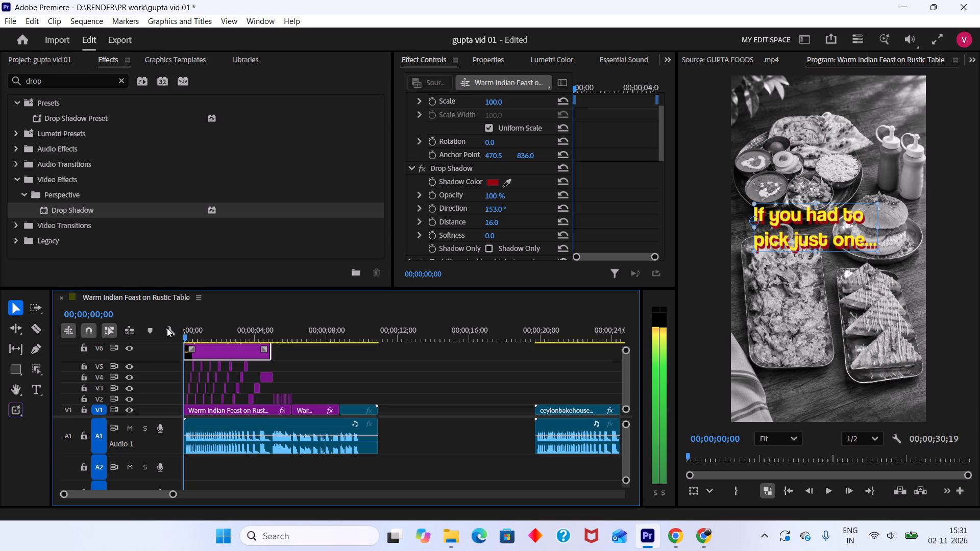
drag(167, 328, 208, 339)
drag(550, 341, 561, 340)
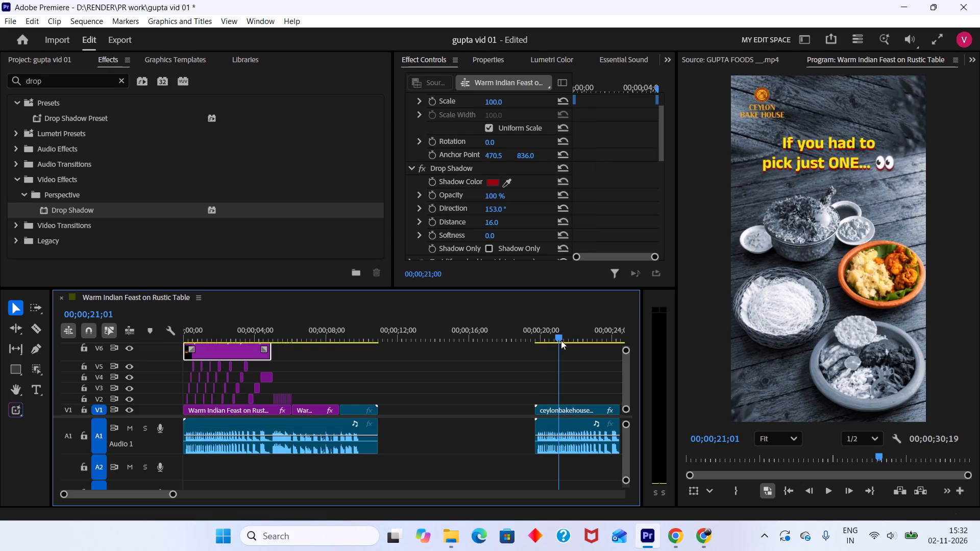
drag(561, 340, 43, 358)
key(space)
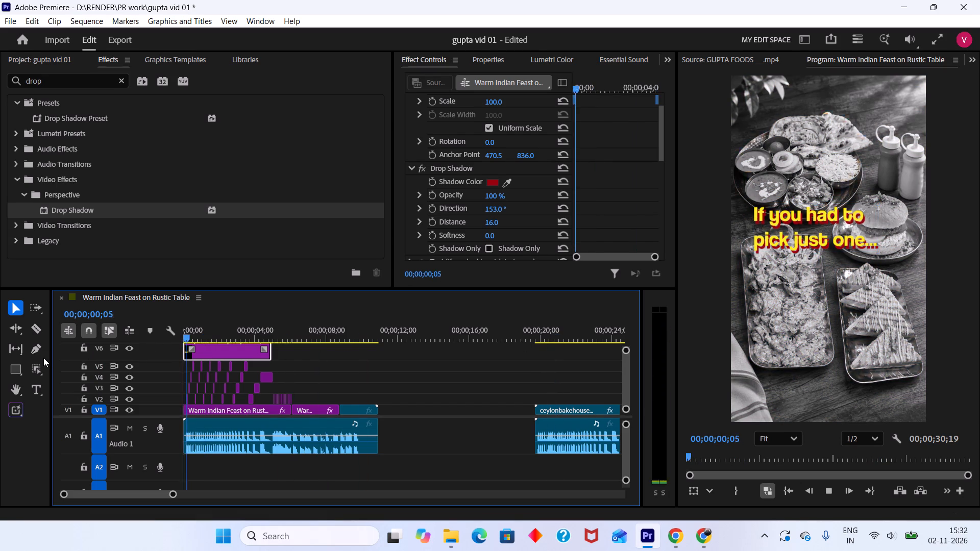
key(space)
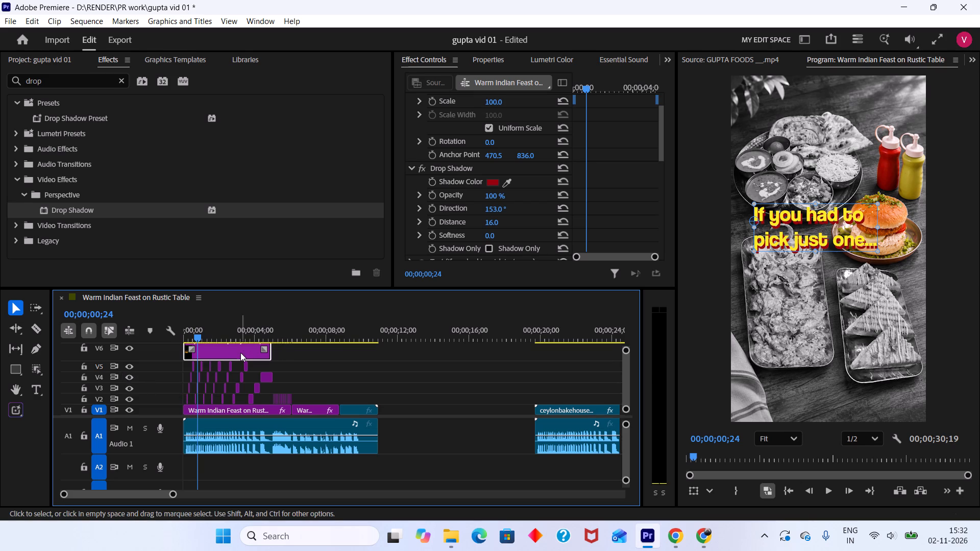
Scale the title text down to about three quarters of its size and place it low in the frame, across the two lower food trays.
click(484, 58)
scroll(511, 242, up, 10)
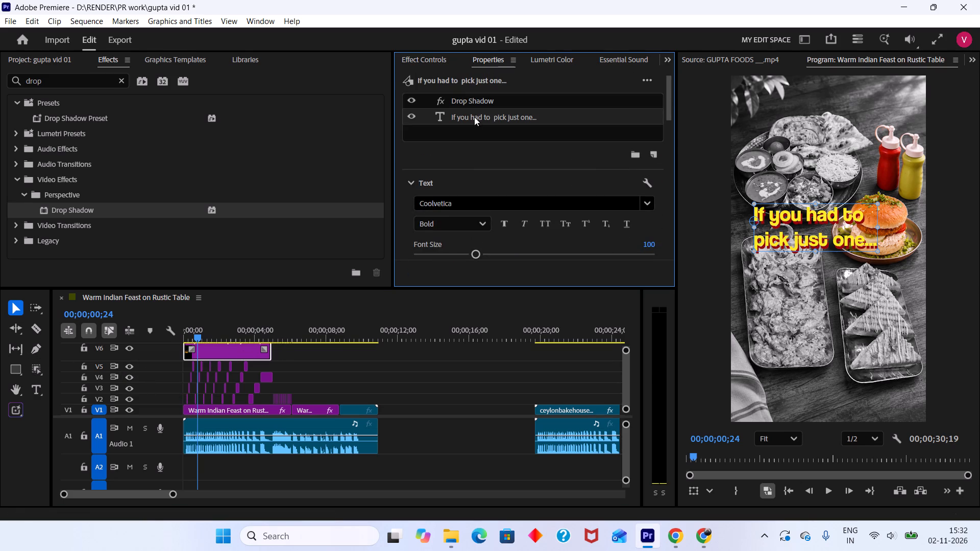
click(474, 117)
drag(816, 203, 816, 208)
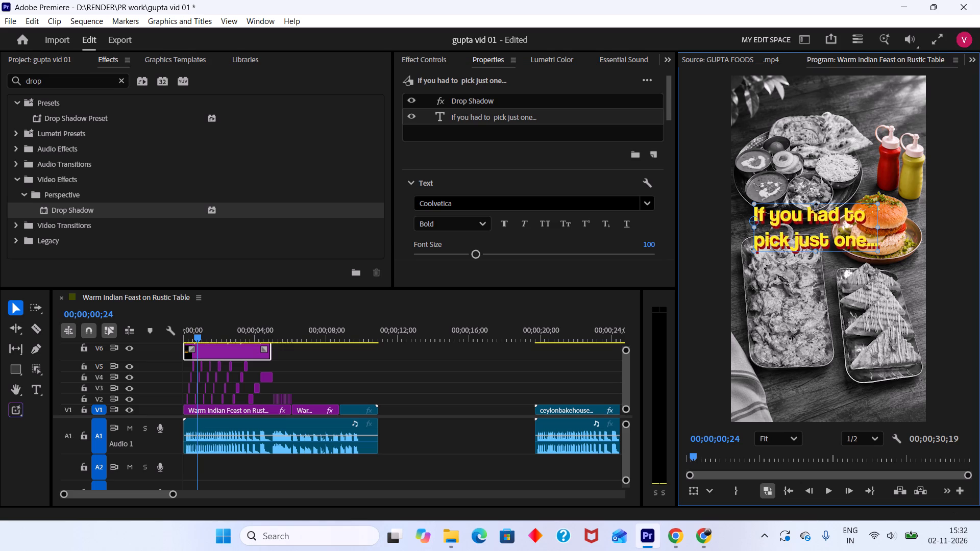
drag(816, 208, 815, 221)
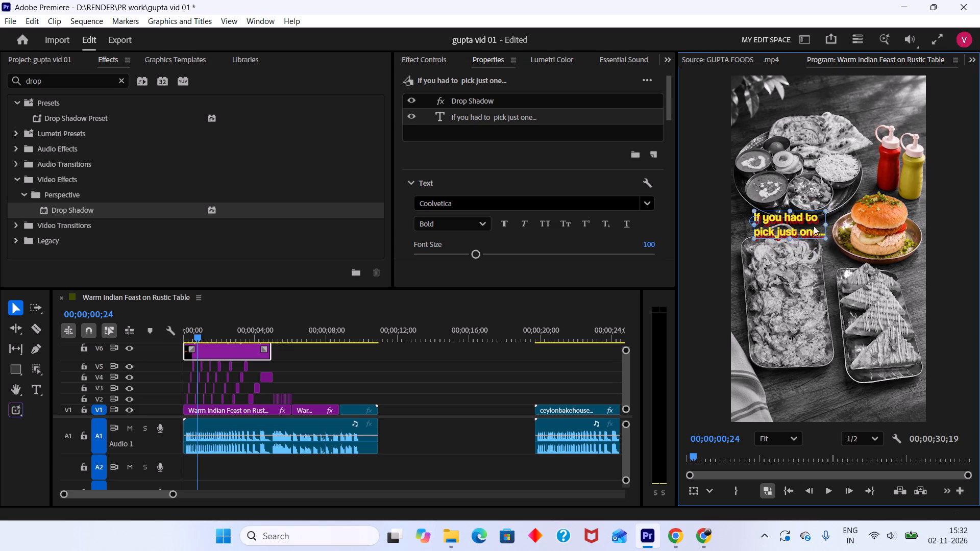
drag(797, 229, 830, 103)
drag(824, 115, 827, 124)
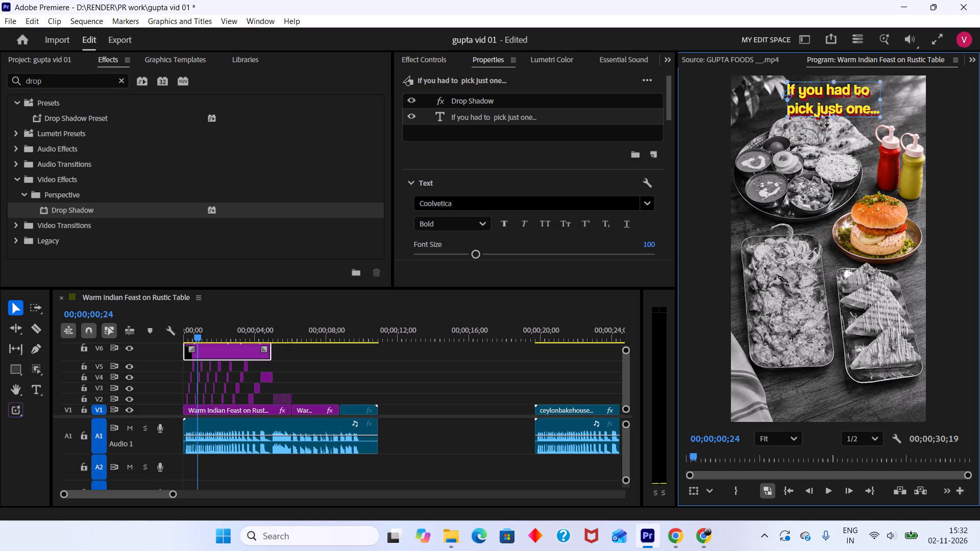
drag(829, 110, 825, 338)
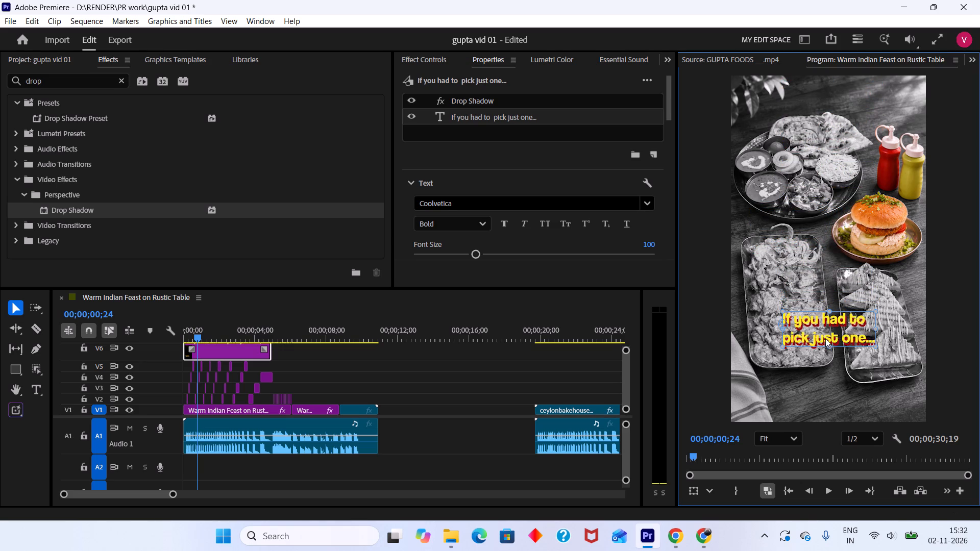
drag(825, 338, 826, 336)
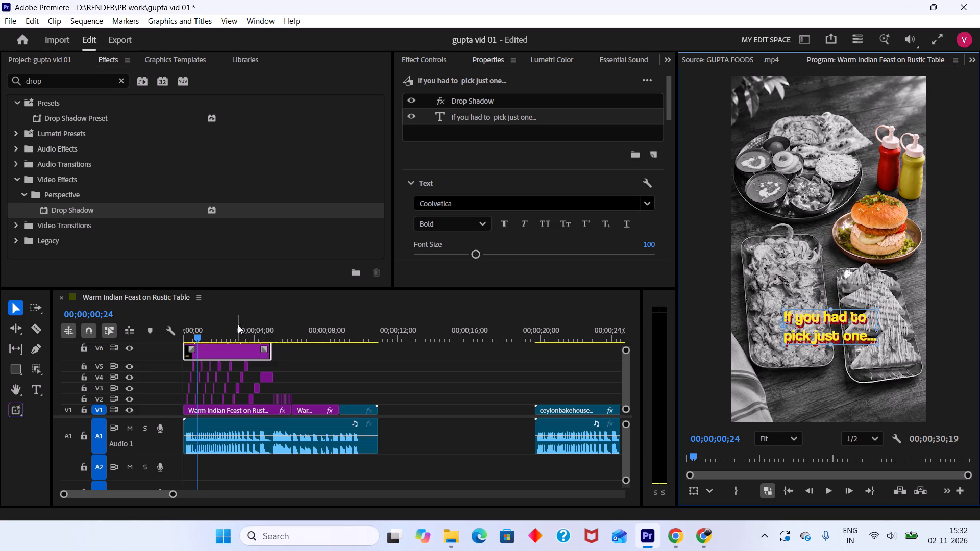
Play the opening with the repositioned title and save the project.
drag(233, 328, 162, 342)
key(space)
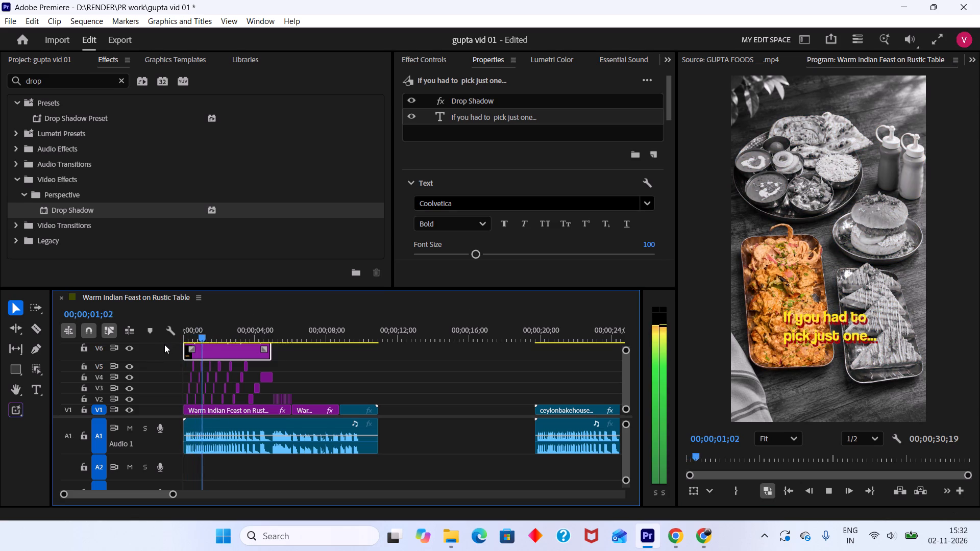
key(space)
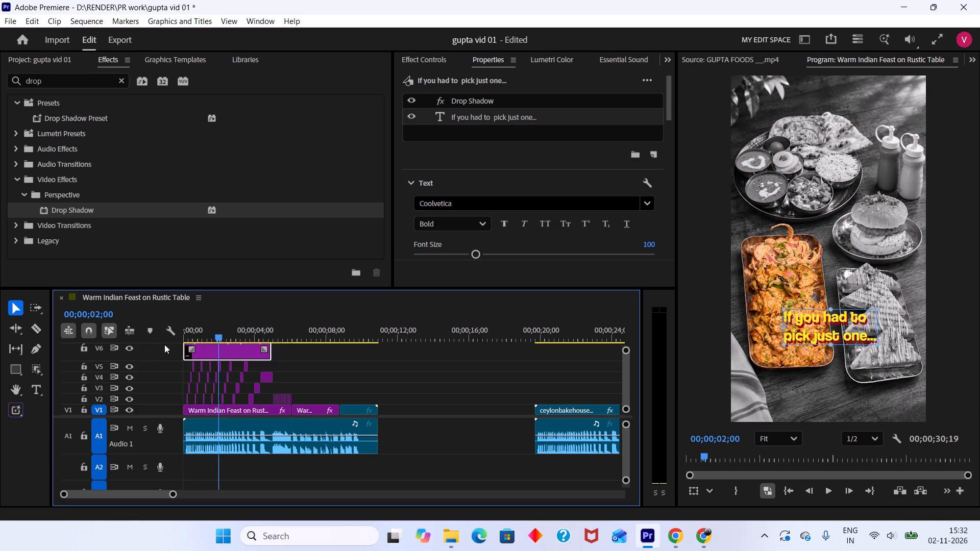
key(ctrl+s)
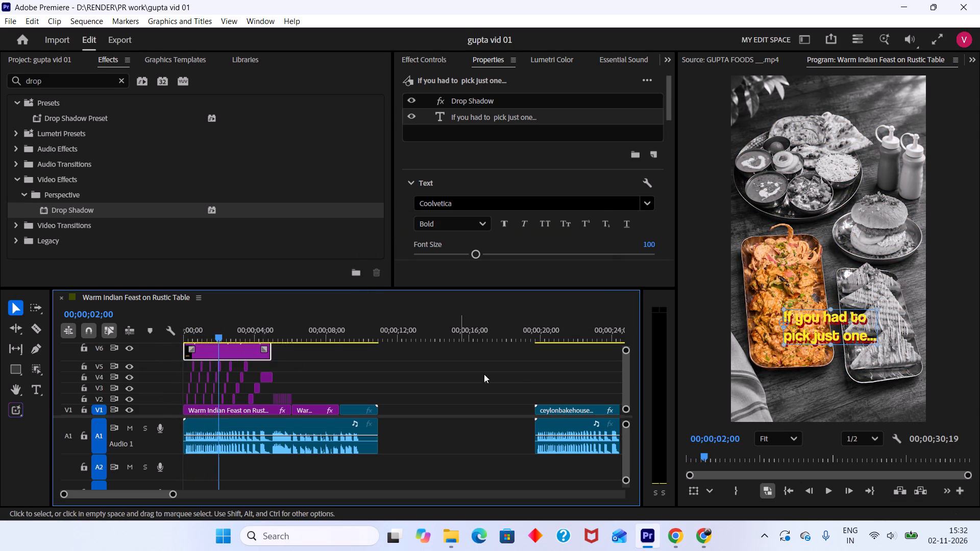
Compare the reference clip's headline change to "Why choose? Have them all!" with the end of the title in the new edit.
alt+scroll(534, 371, down, 5)
drag(381, 339, 401, 346)
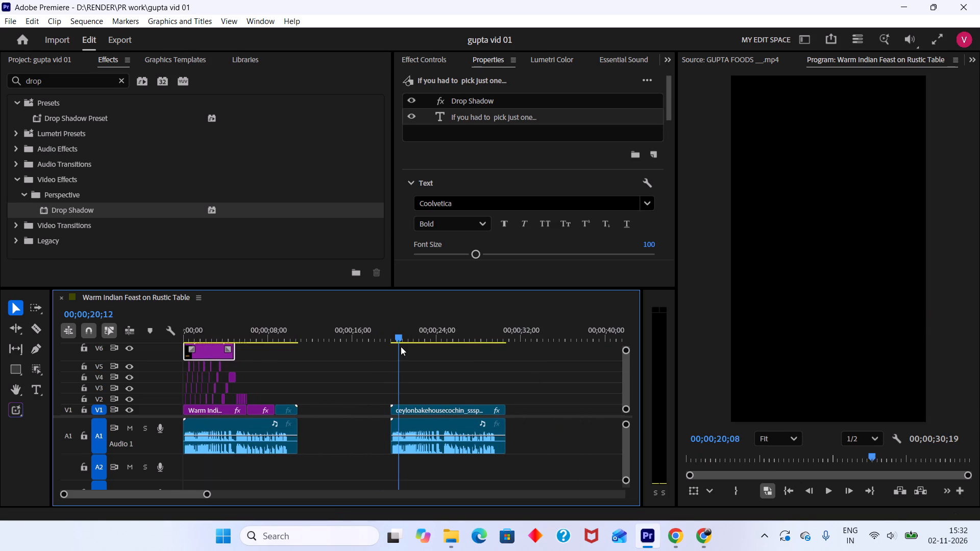
drag(401, 346, 434, 358)
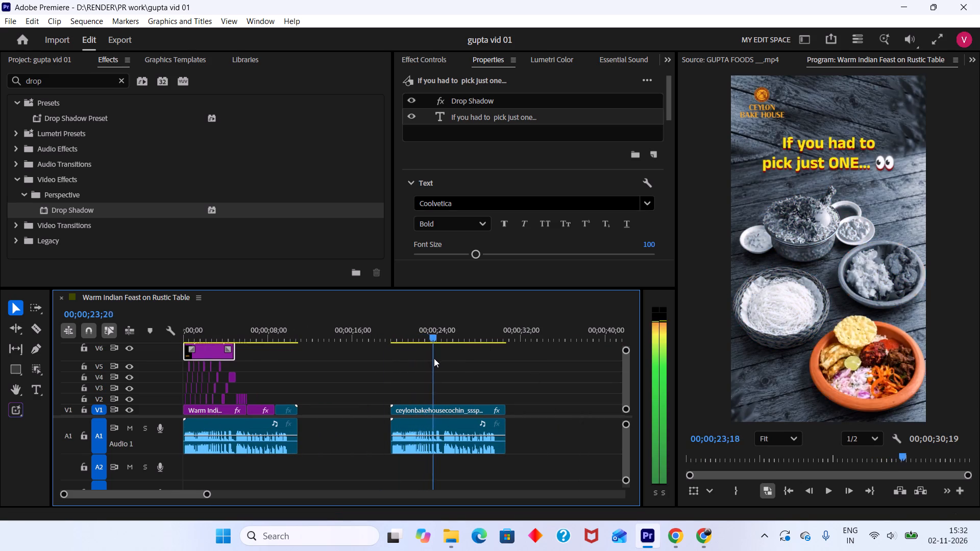
drag(434, 358, 456, 368)
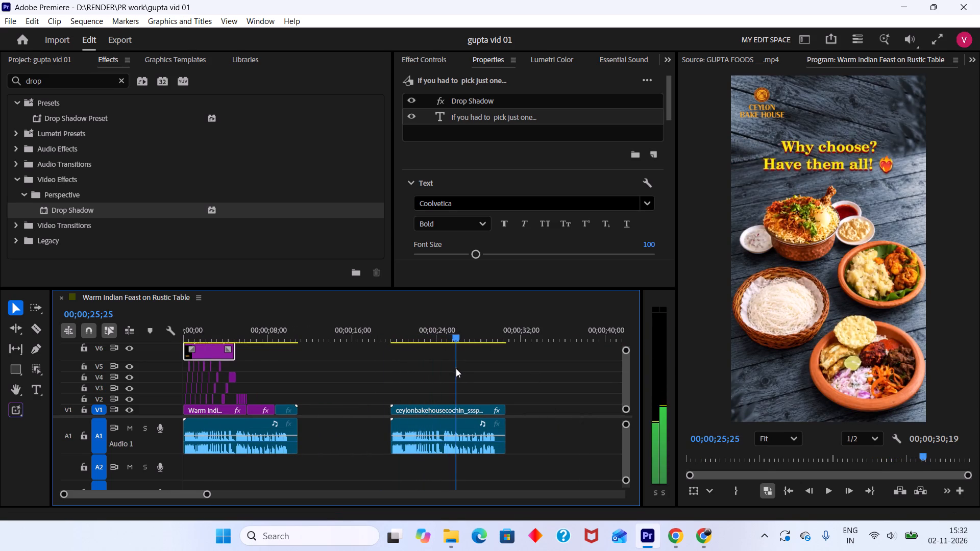
drag(456, 368, 450, 366)
key(space)
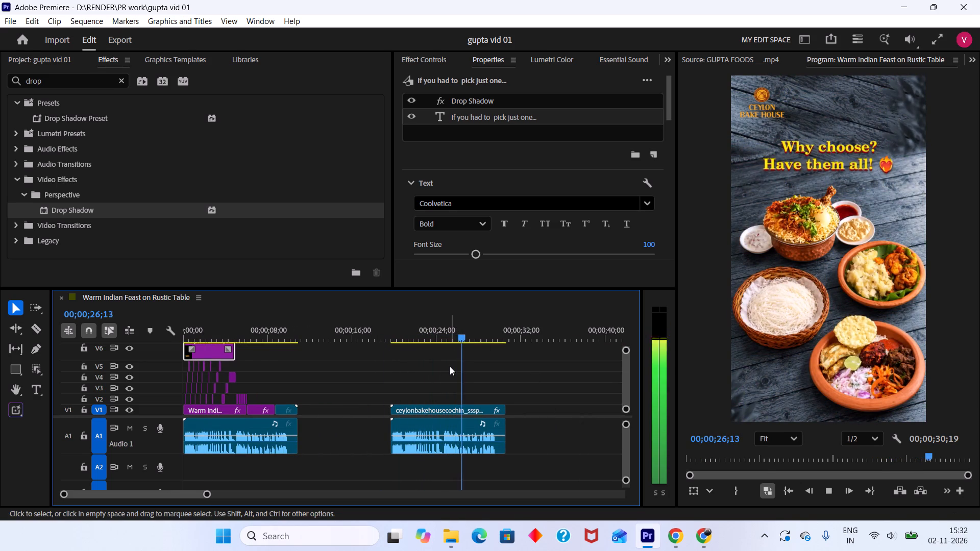
key(space)
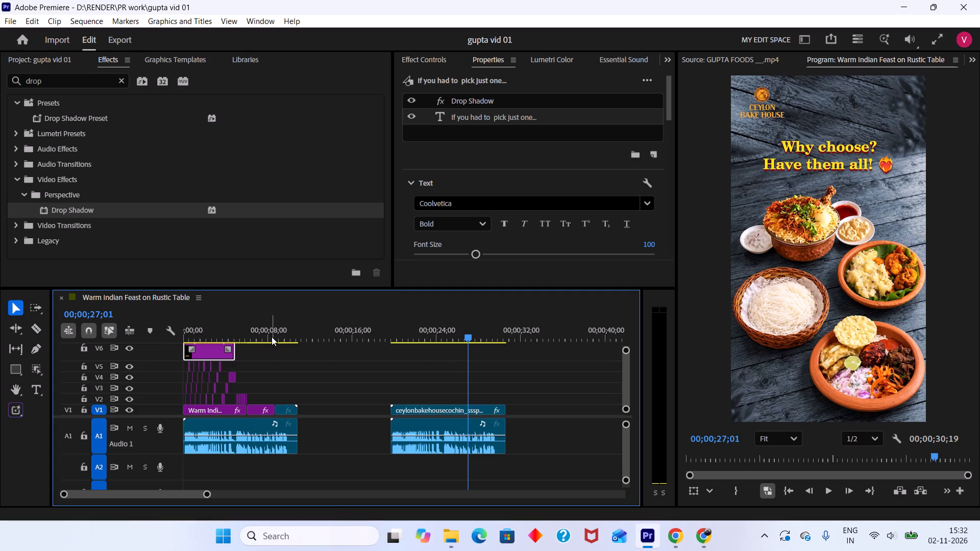
drag(267, 336, 160, 328)
key(space)
drag(228, 332, 234, 336)
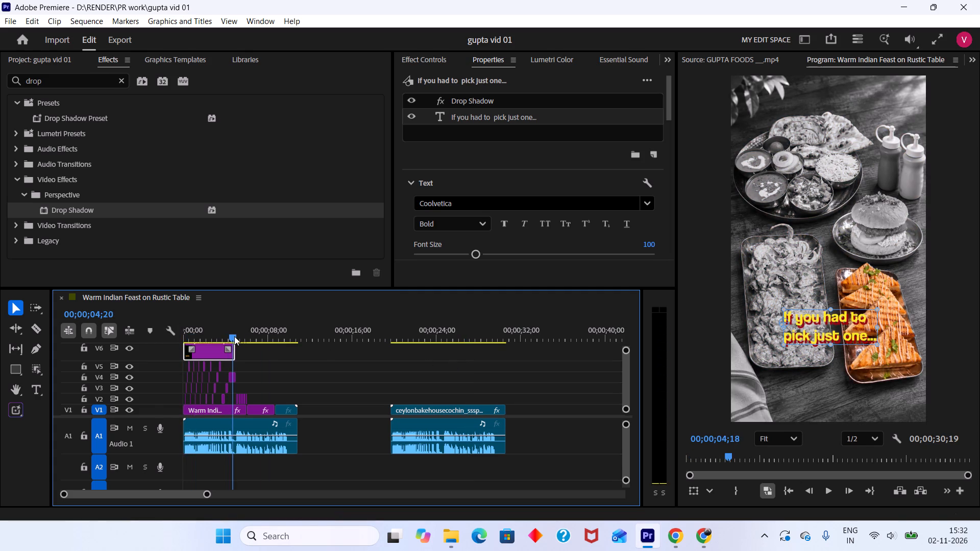
drag(234, 336, 235, 336)
key(space)
key(space)
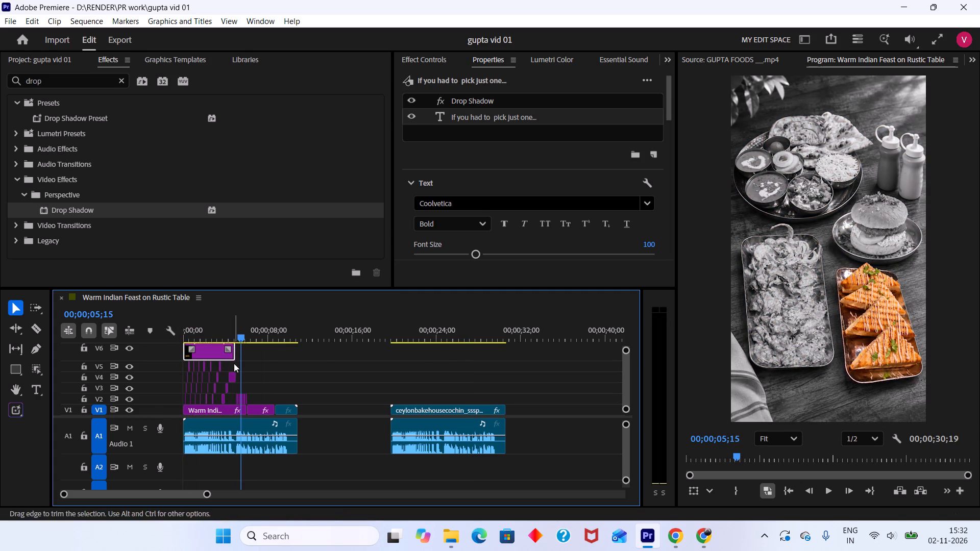
drag(404, 329, 436, 353)
key(space)
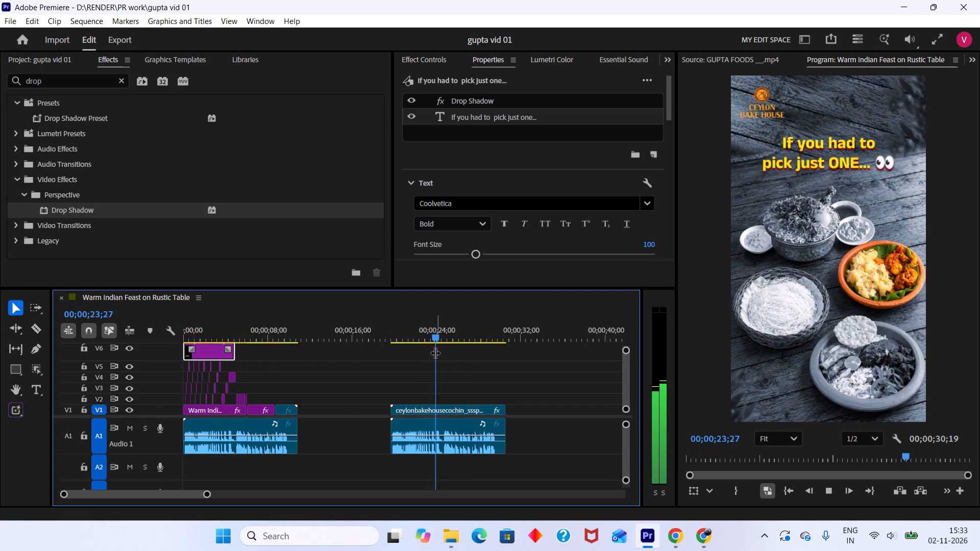
key(space)
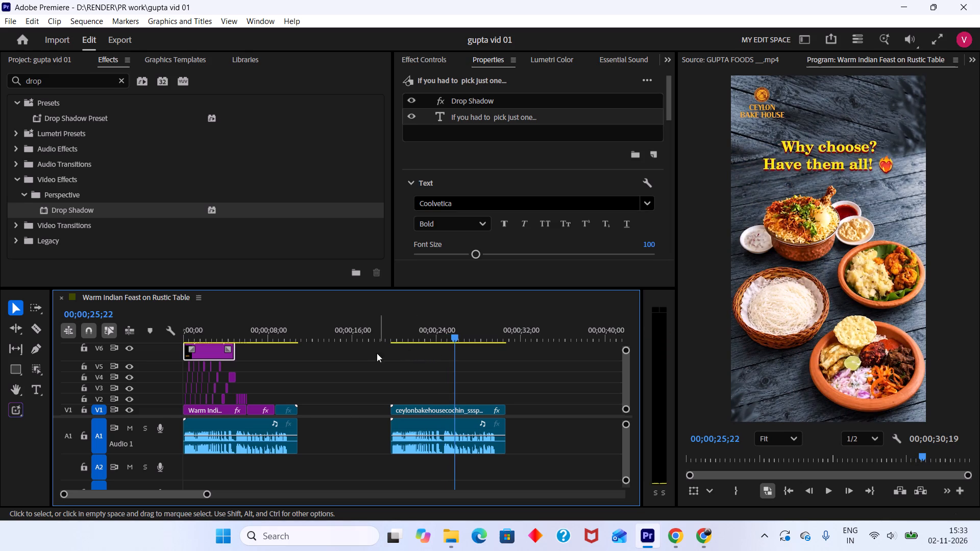
Duplicate the title clip on V6 just after the original, starting where the rapid dish flashes on V2 begin.
alt+drag(207, 352, 269, 355)
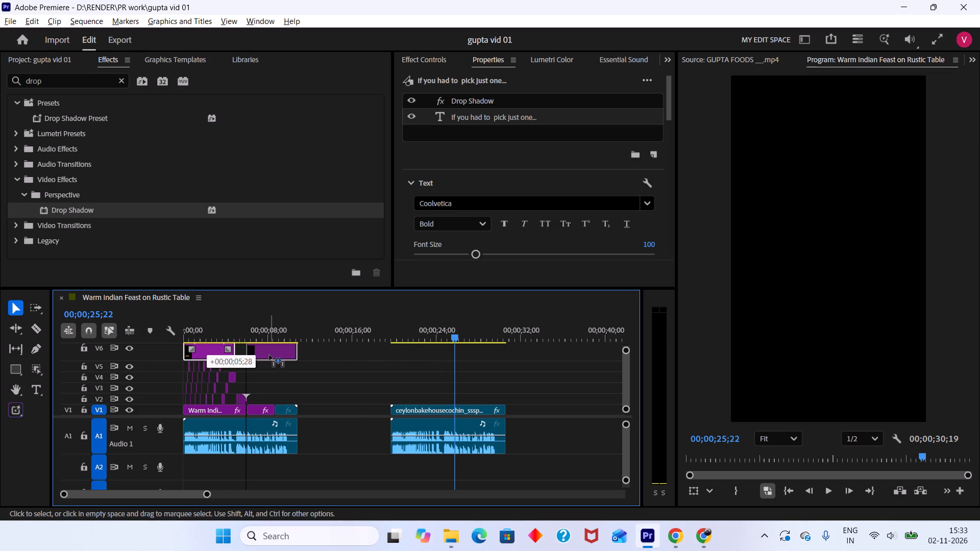
alt+drag(269, 355, 260, 352)
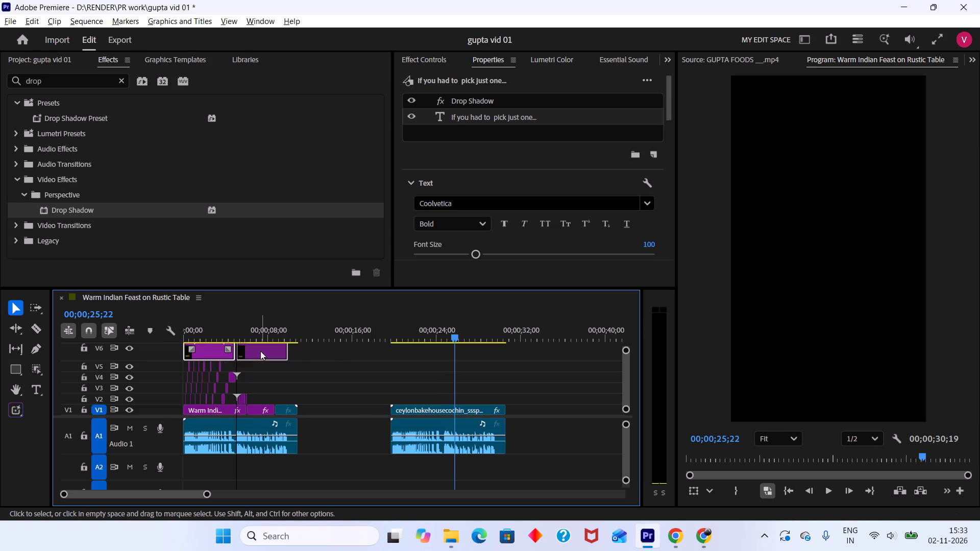
Extend the end of the first title clip on V6 to meet the start of the duplicate.
alt+scroll(258, 370, up, 12)
scroll(249, 371, up, 5)
alt+scroll(326, 366, up, 3)
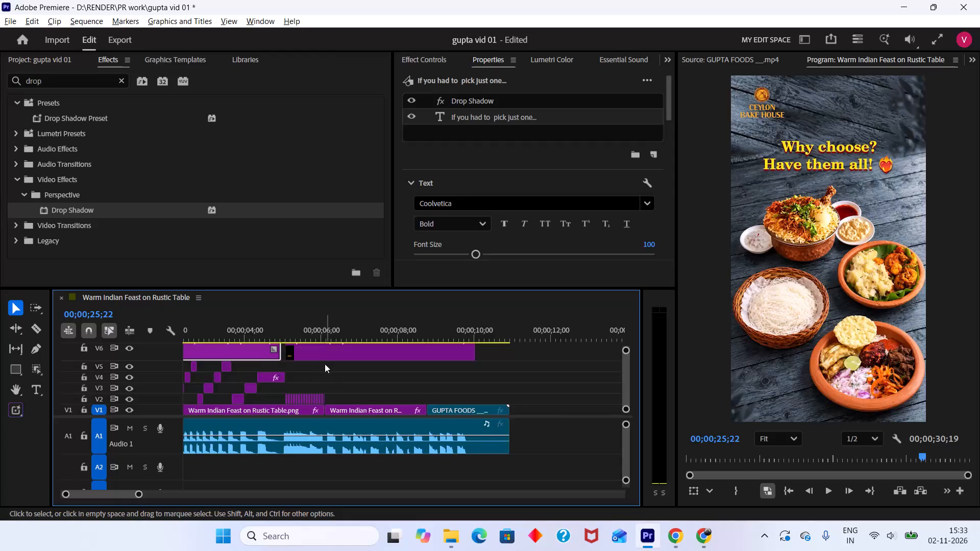
alt+scroll(325, 364, up, 3)
drag(240, 354, 247, 357)
Move the duplicate title clip to V5 above the end of the reference clip, over its "Why choose? Have them all!" headline.
click(296, 353)
drag(293, 324, 298, 326)
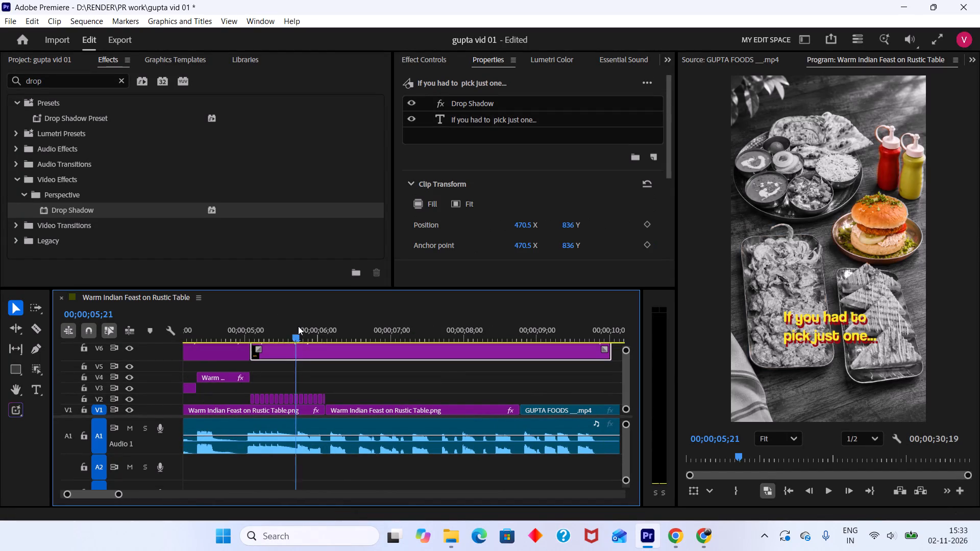
drag(298, 326, 531, 393)
alt+scroll(521, 395, down, 14)
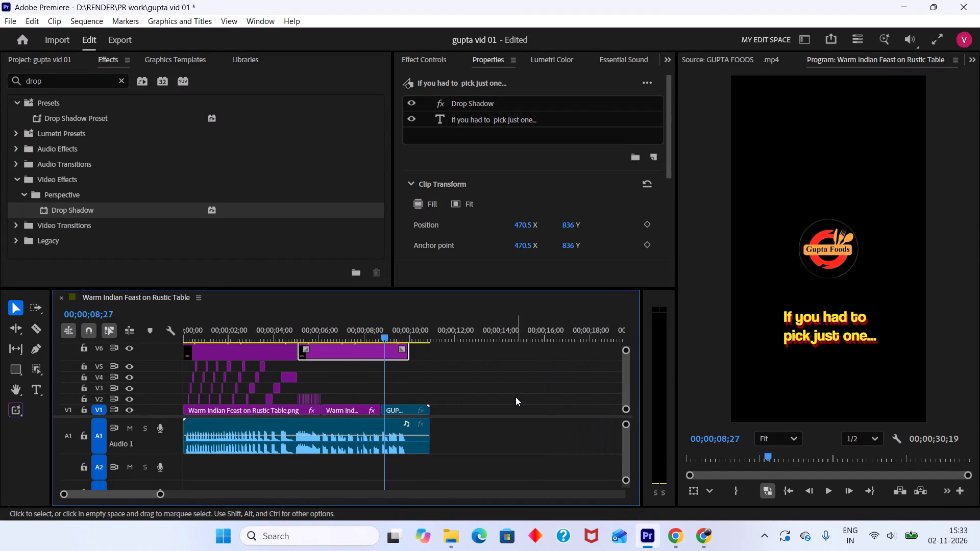
alt+scroll(516, 397, down, 3)
drag(272, 352, 507, 367)
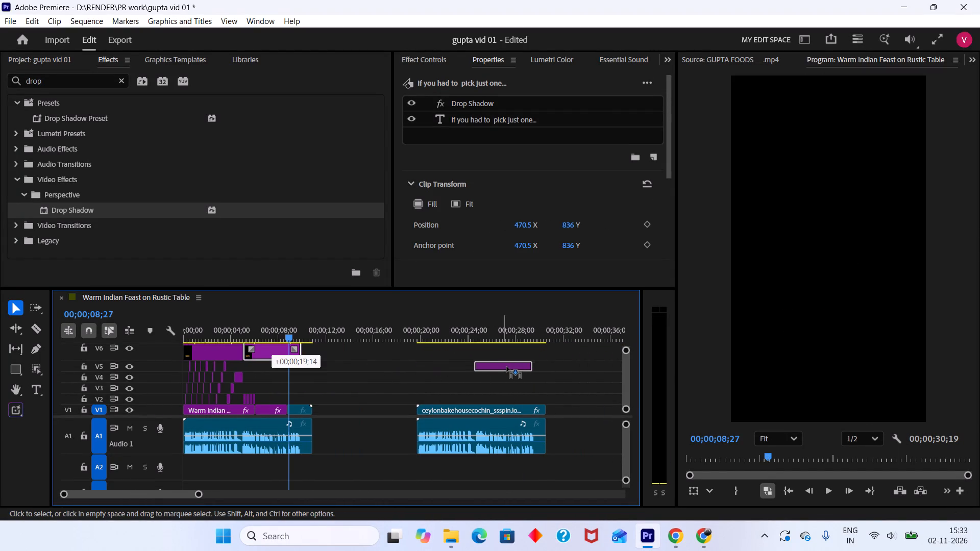
drag(507, 367, 514, 367)
drag(512, 329, 498, 324)
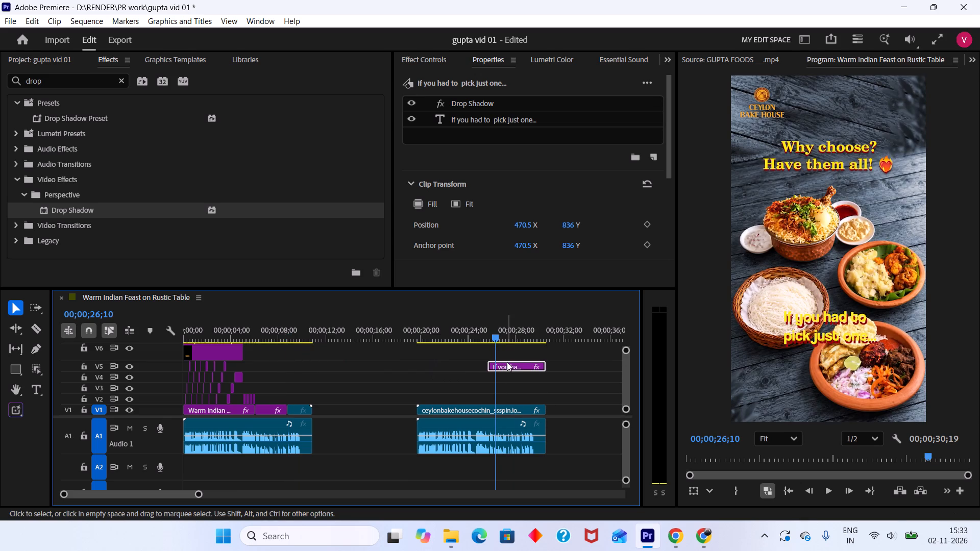
Replace the text of the duplicate title over the reference clip with the first line "Why choose?".
triple_click(797, 321)
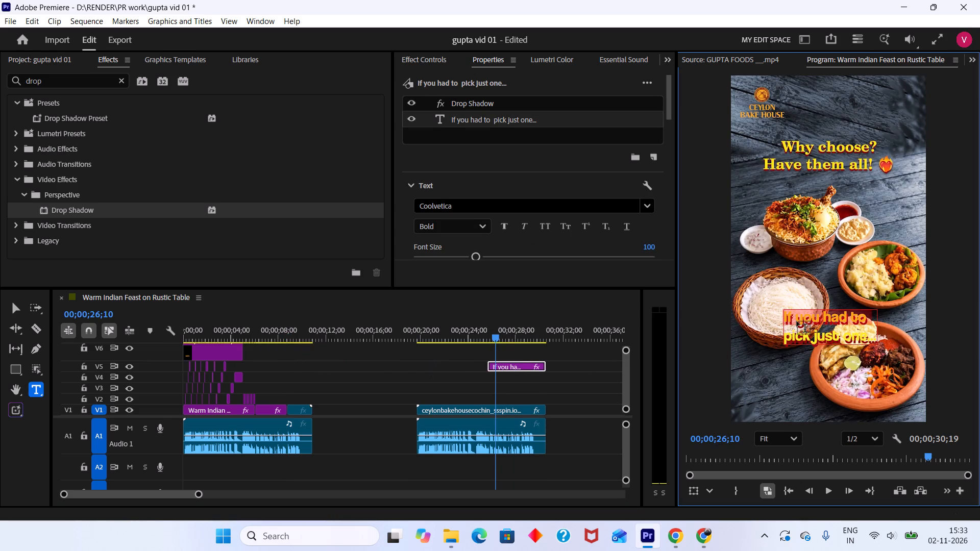
triple_click(797, 321)
click(797, 321)
drag(787, 321, 835, 323)
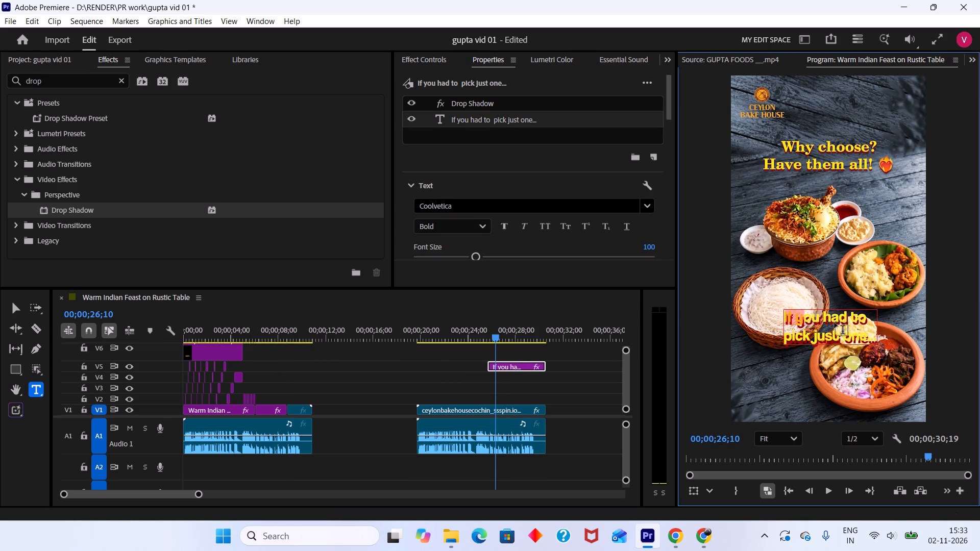
drag(835, 323, 867, 349)
key(Tab)
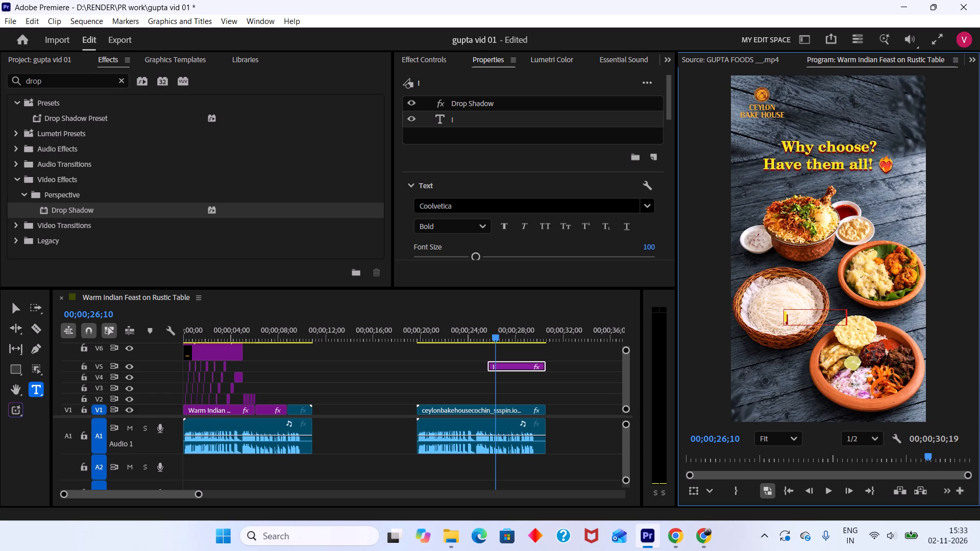
key(BackSpace)
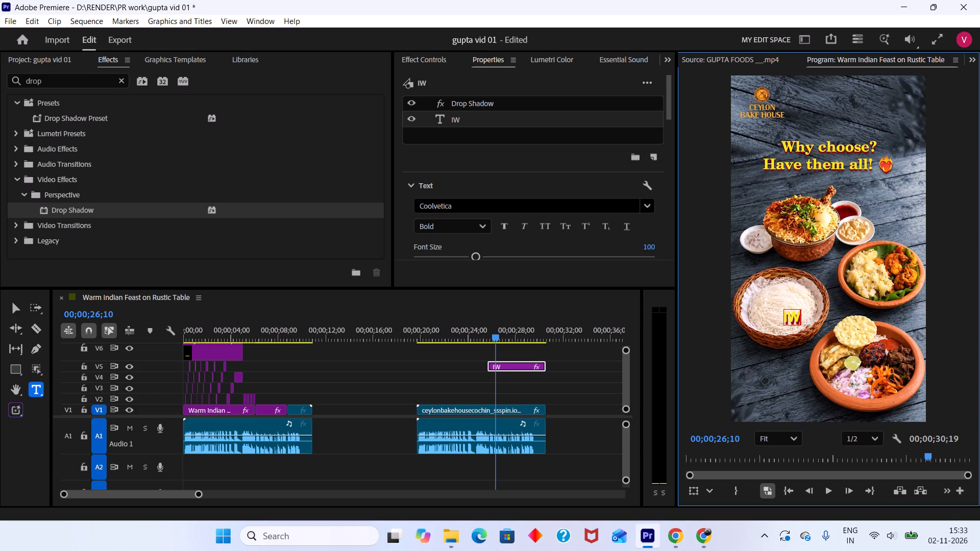
key(BackSpace)
key(BackSpace)
key(BackSpace)
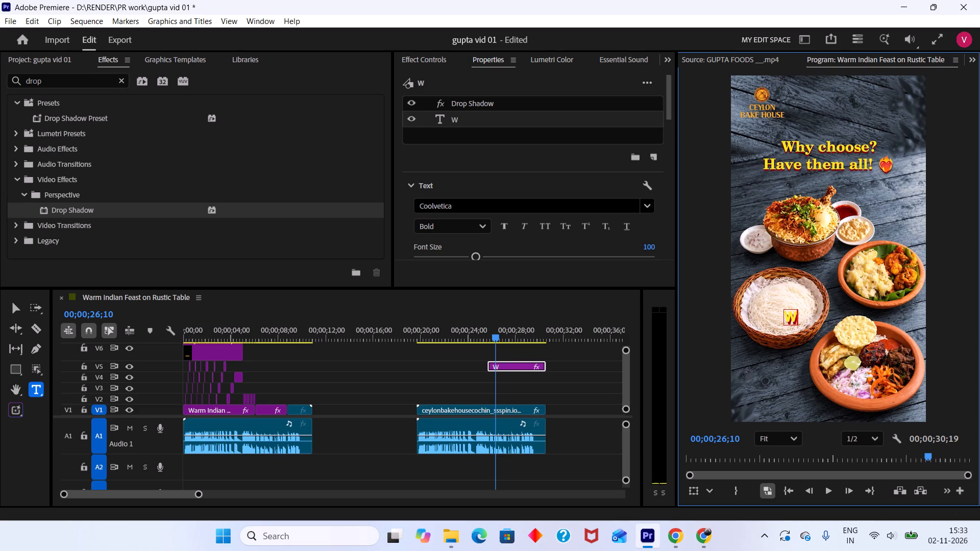
text(hy)
key(space)
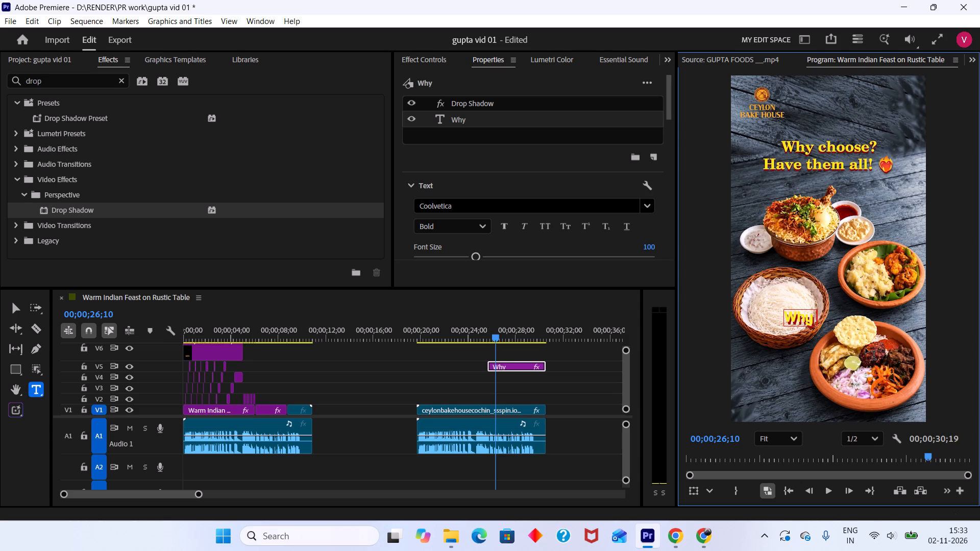
text(choose)
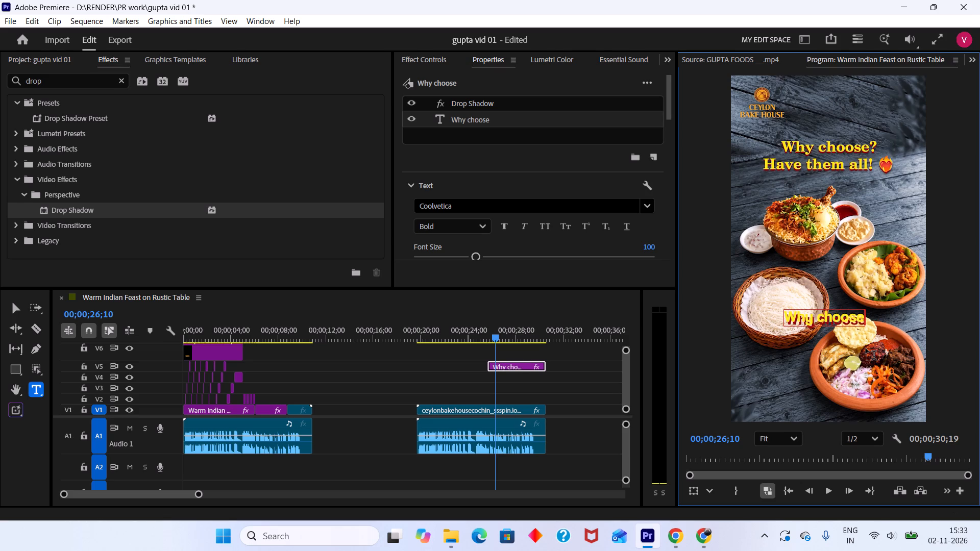
key(shift+question)
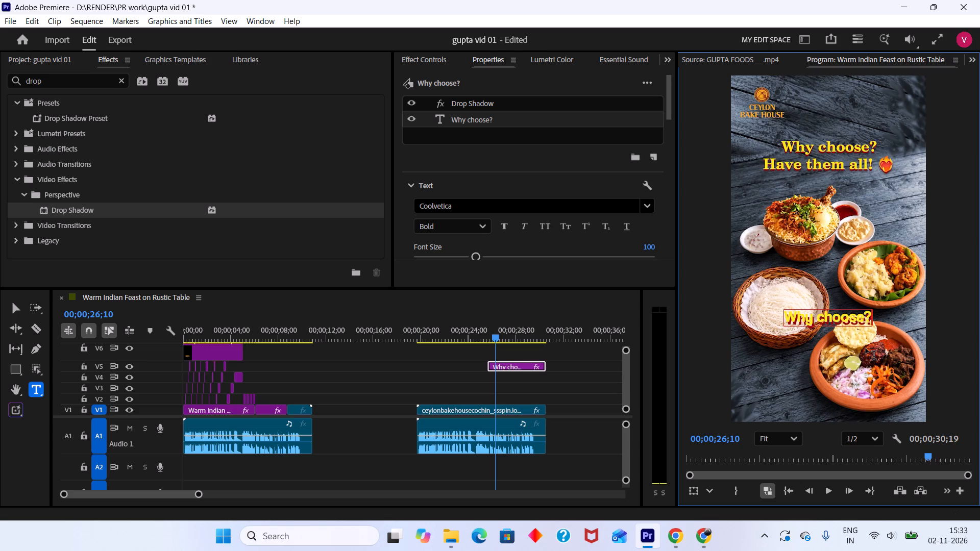
Add a second line reading "Have them all!!" to the title.
key(Return)
text(ave)
key(space)
text(them all)
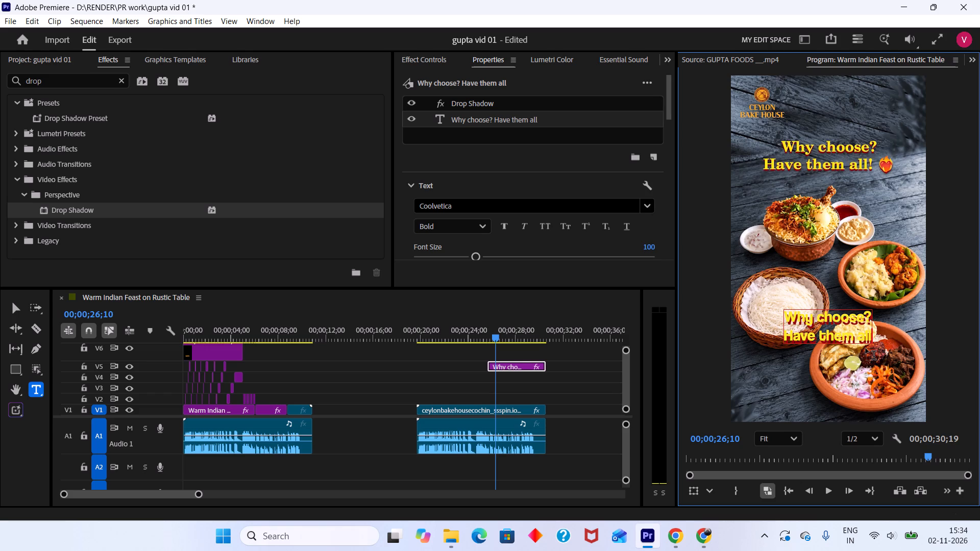
key(shift+bar)
key(BackSpace)
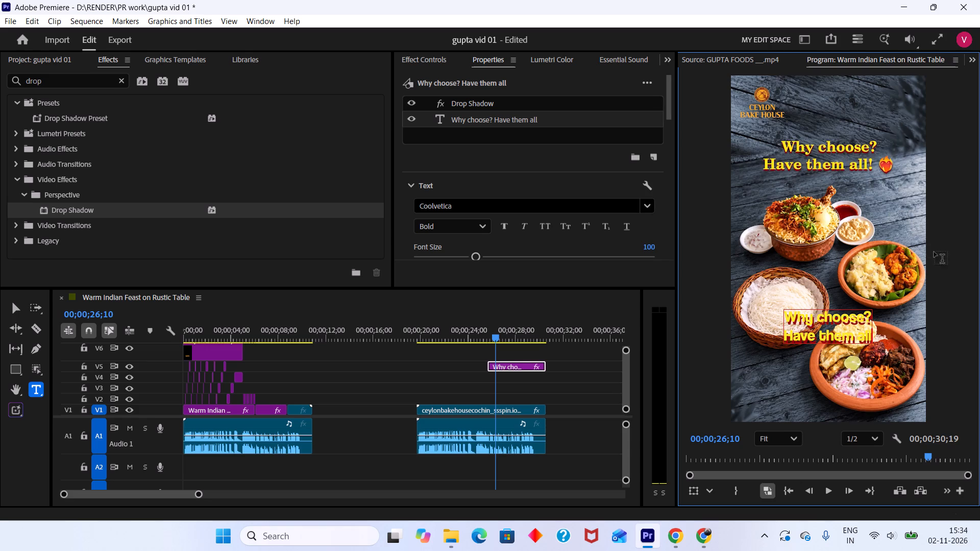
key(space)
key(BackSpace)
key(shift+F1)
key(F1)
key(F1)
key(shift+exclam)
key(1)
key(BackSpace)
key(shift+exclam)
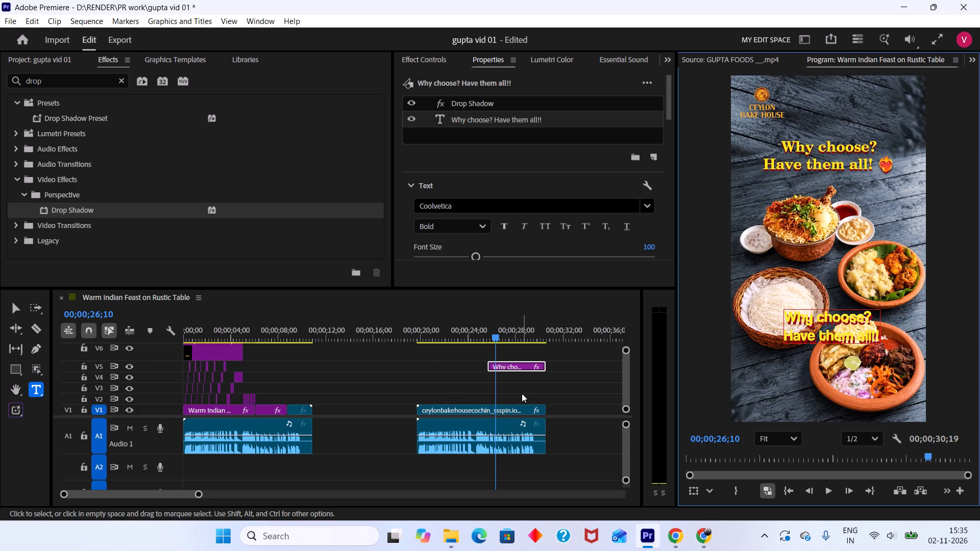
Copy the "Why choose? Have them all!!" title from V5 to V6, flush against the end of the opening title.
drag(512, 363, 270, 350)
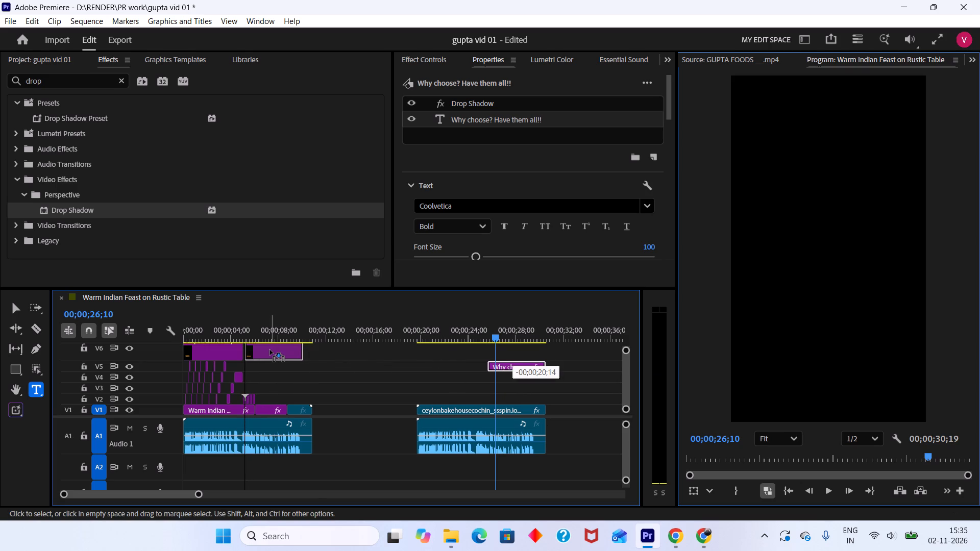
drag(270, 350, 269, 350)
alt+scroll(273, 359, up, 11)
scroll(249, 370, up, 6)
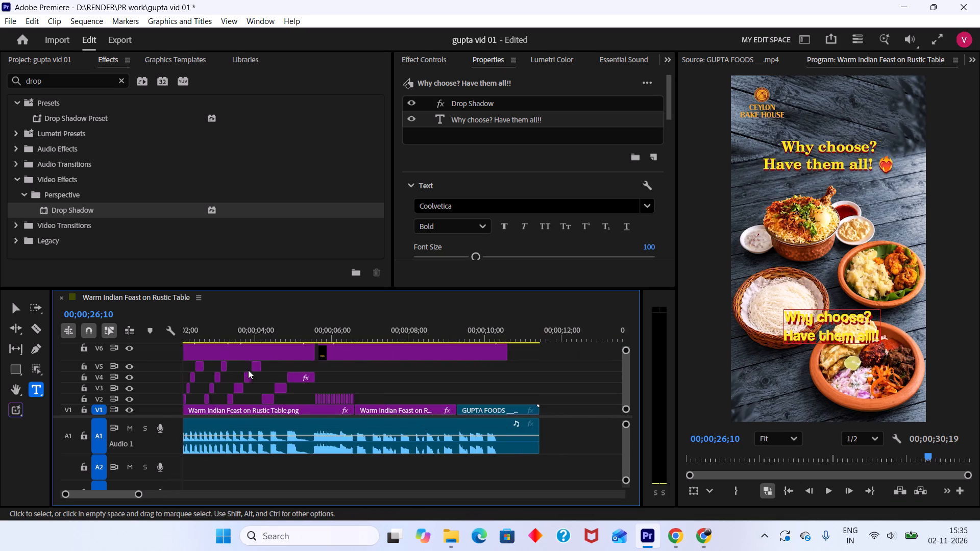
drag(380, 355, 374, 352)
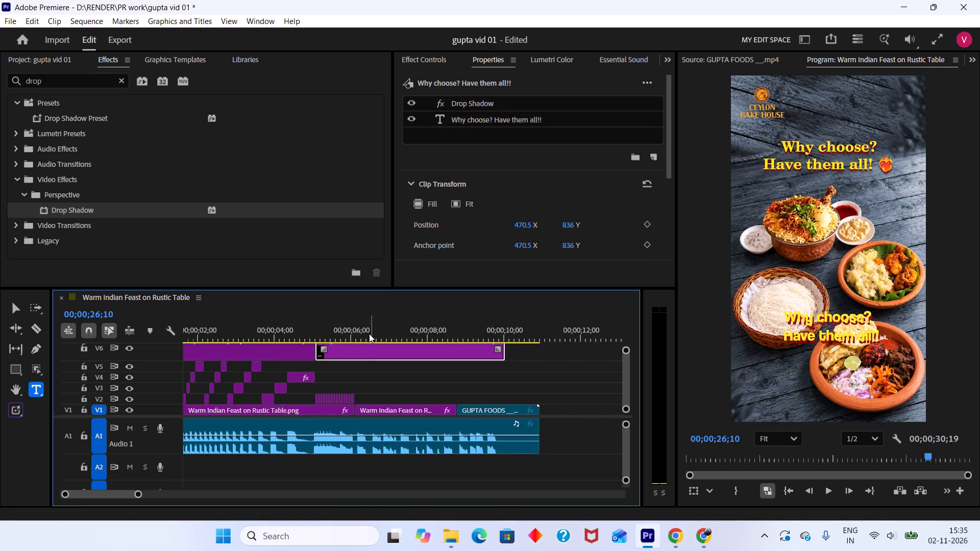
Play the changeover from the opening title to the closing title, and save the project.
drag(344, 322, 242, 331)
key(space)
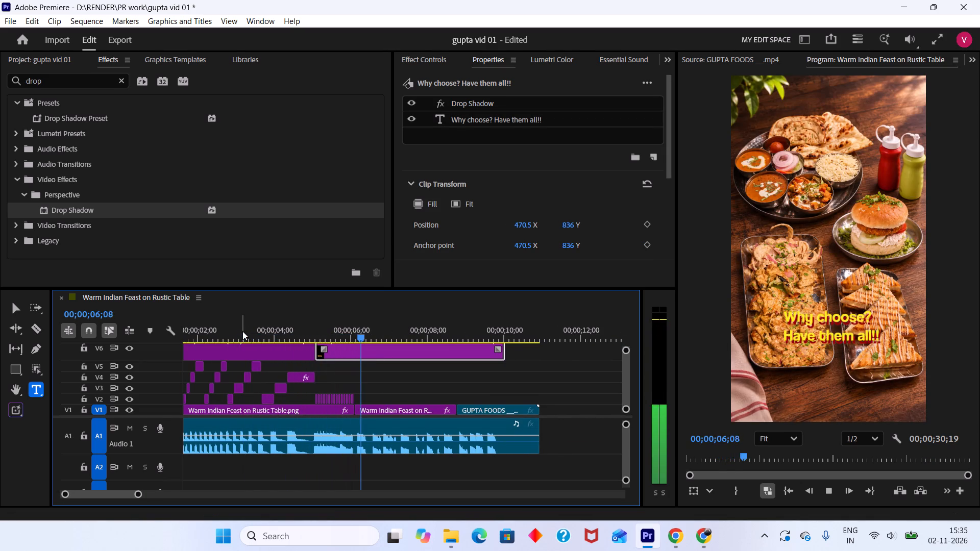
key(space)
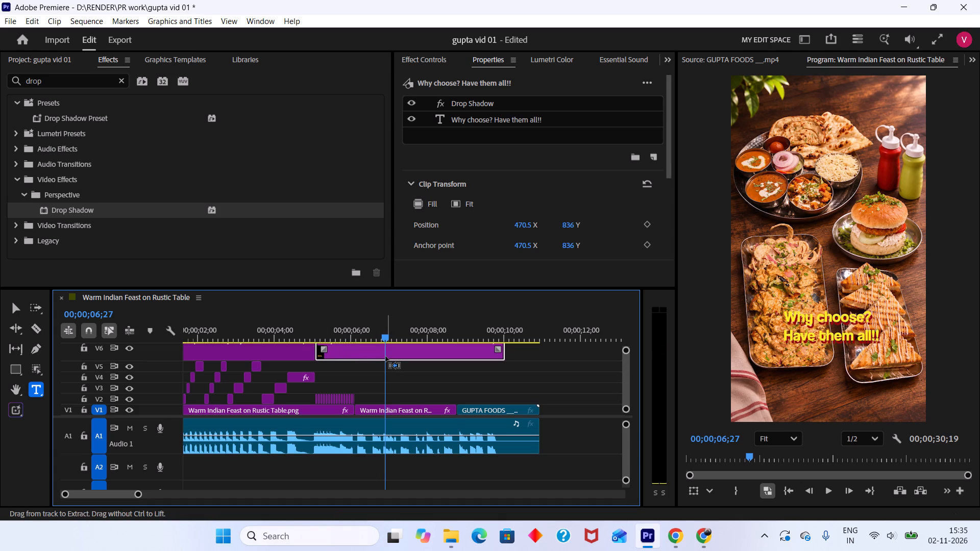
key(ctrl+s)
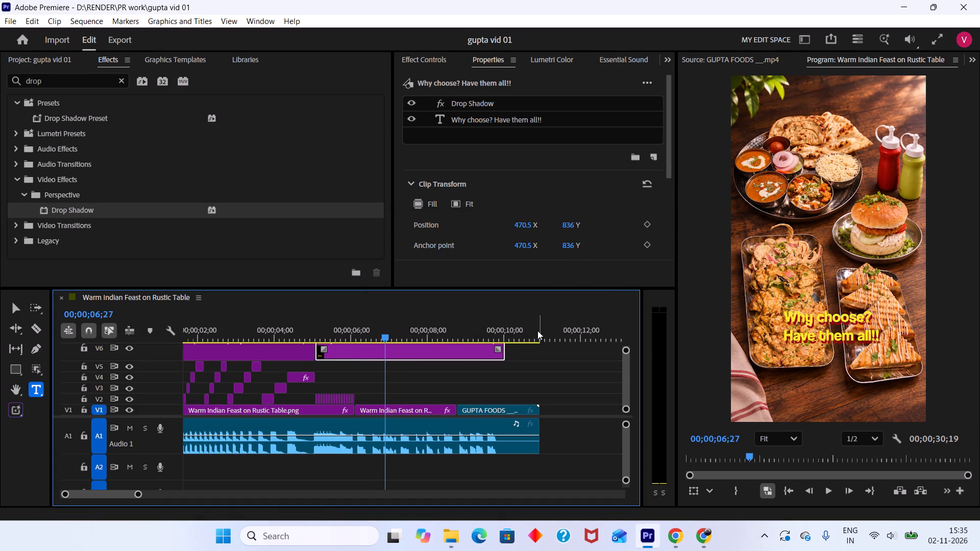
Trim the end of the closing title on V6 to where the Gupta Foods logo clip starts, and save the project.
drag(537, 331, 452, 337)
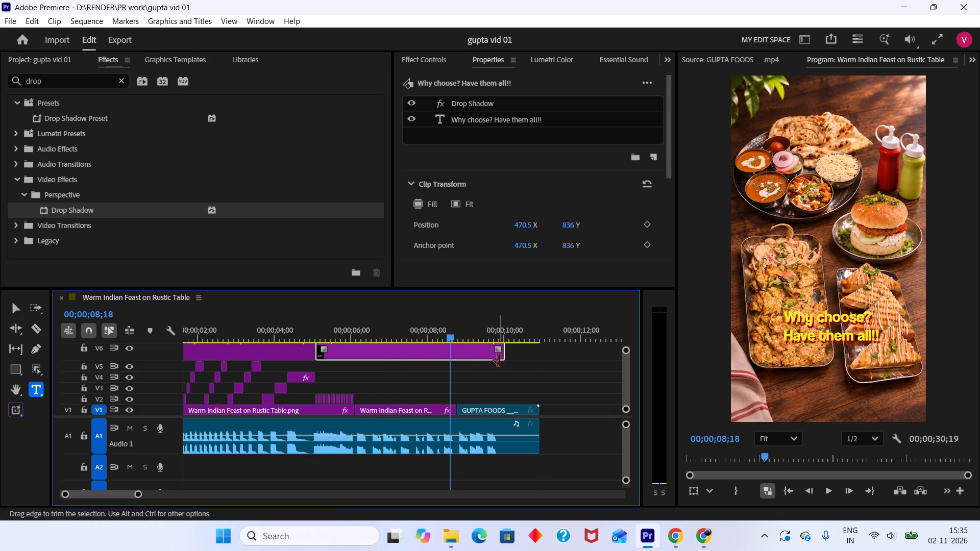
drag(504, 355, 455, 366)
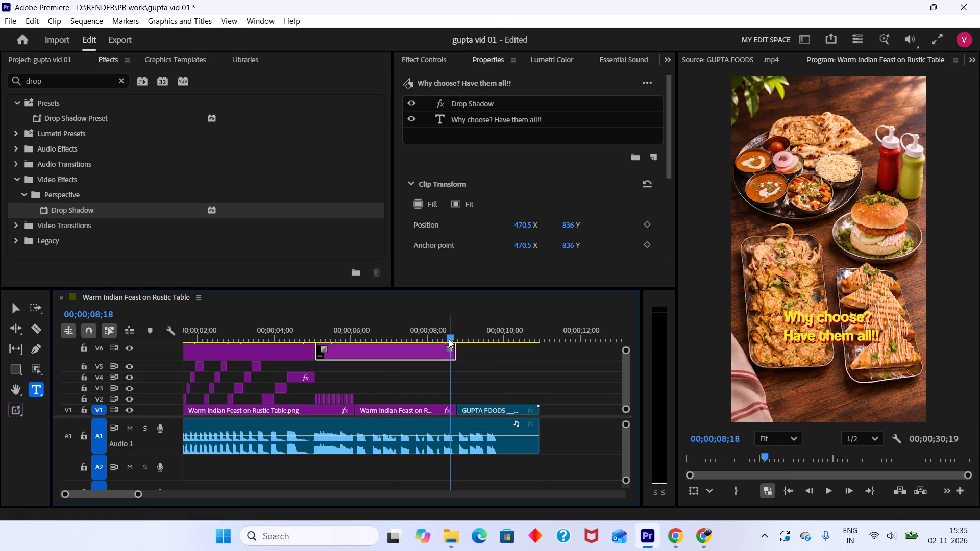
key(ctrl+s)
Play the edit from the beginning through both titles into the Gupta Foods logo ending, and save the project.
drag(395, 328, 142, 381)
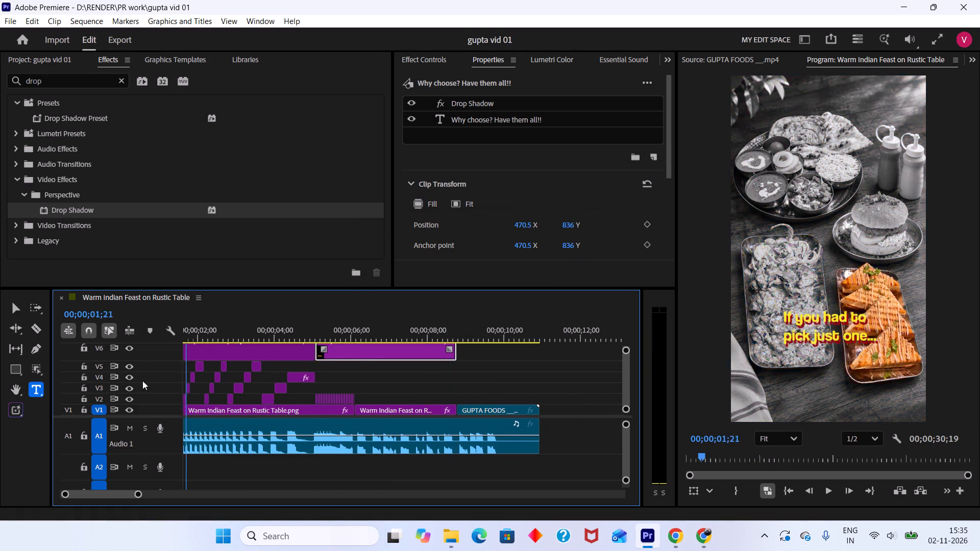
drag(142, 381, 28, 393)
key(space)
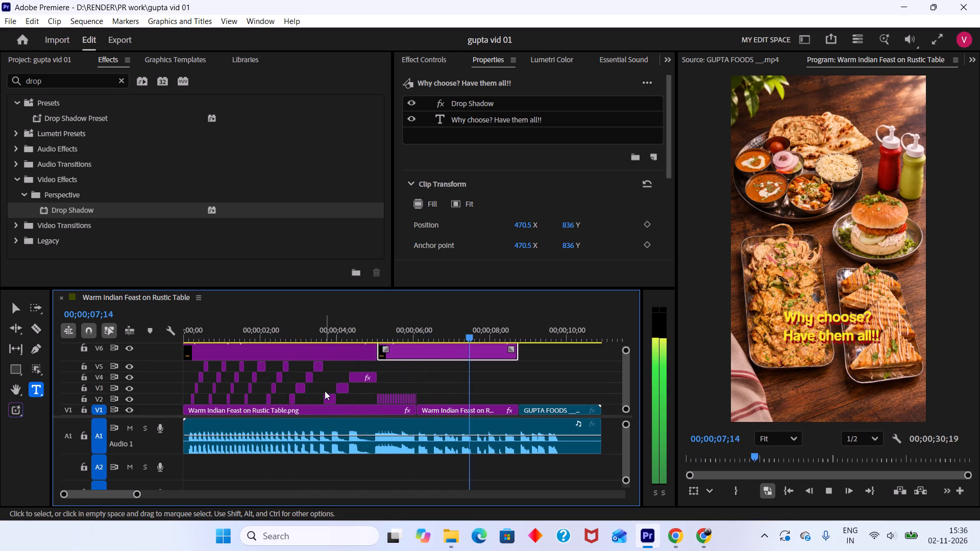
key(space)
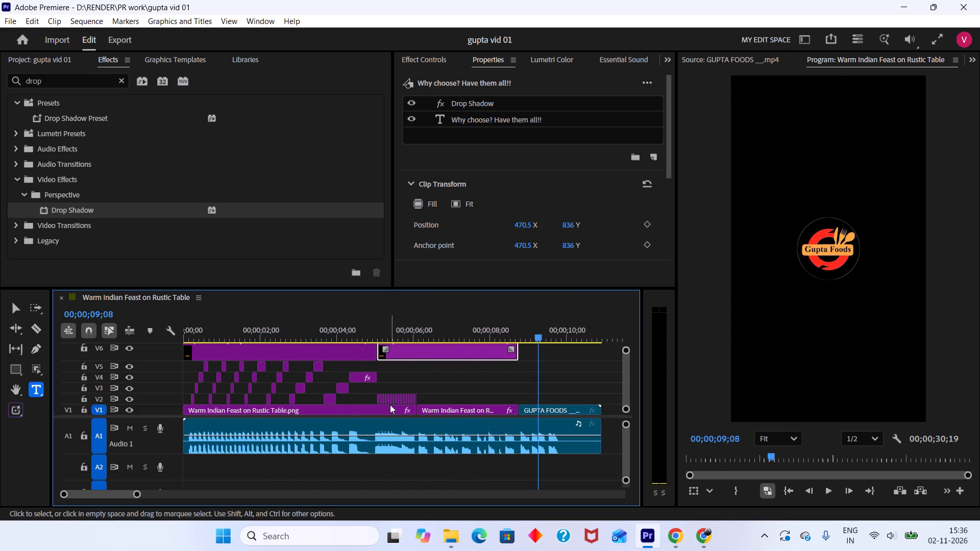
key(space)
key(space)
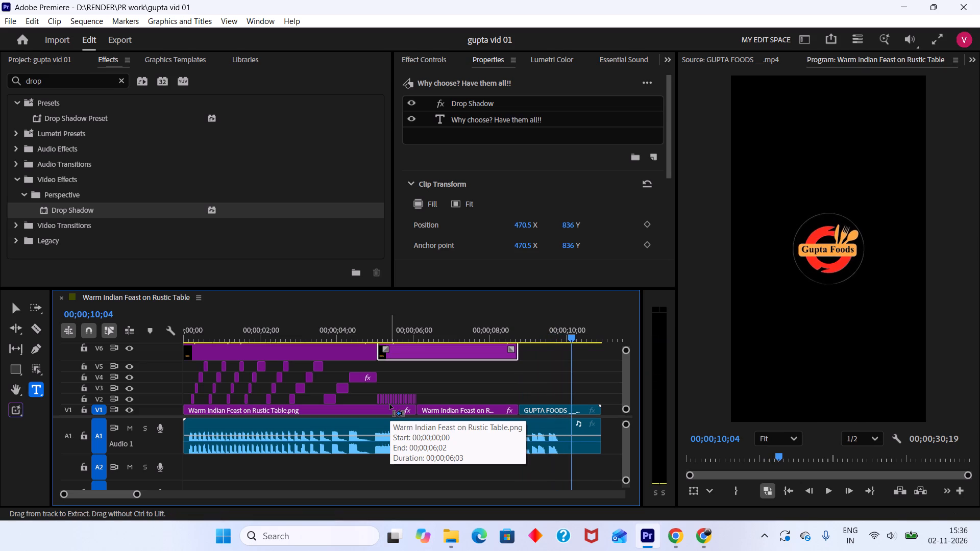
key(ctrl+s)
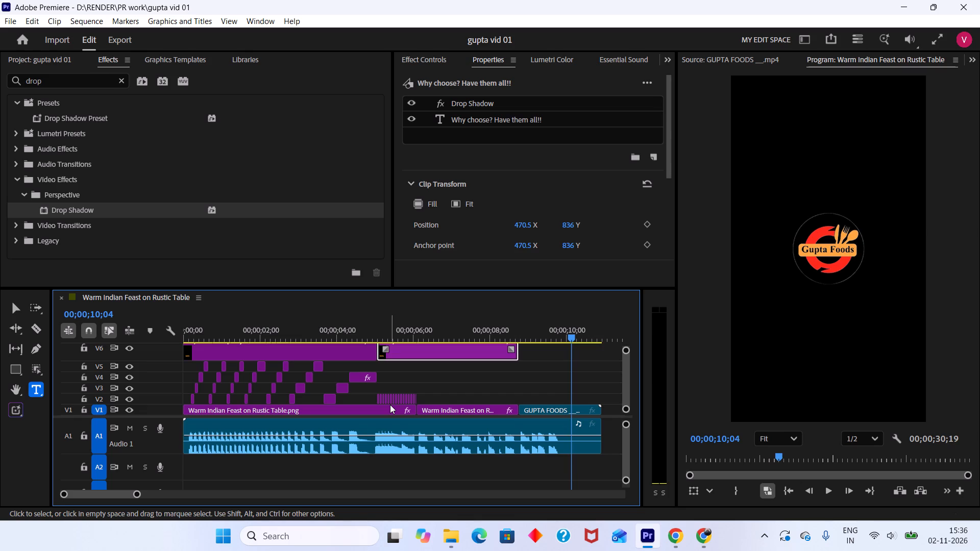
Review the edit's opening and the reference clip's title placement, and play the edit from the start into the closing title.
drag(397, 317, 163, 304)
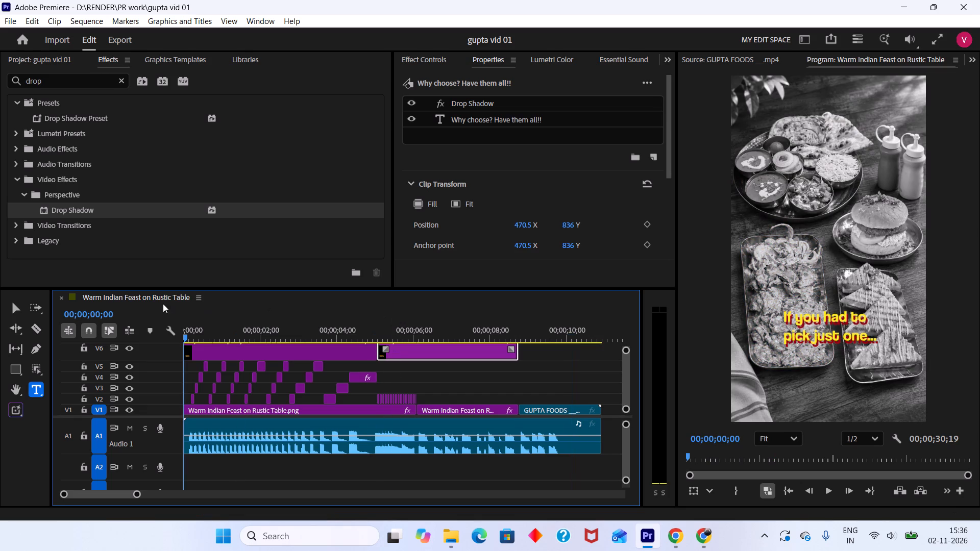
drag(163, 304, 364, 355)
alt+scroll(366, 363, down, 6)
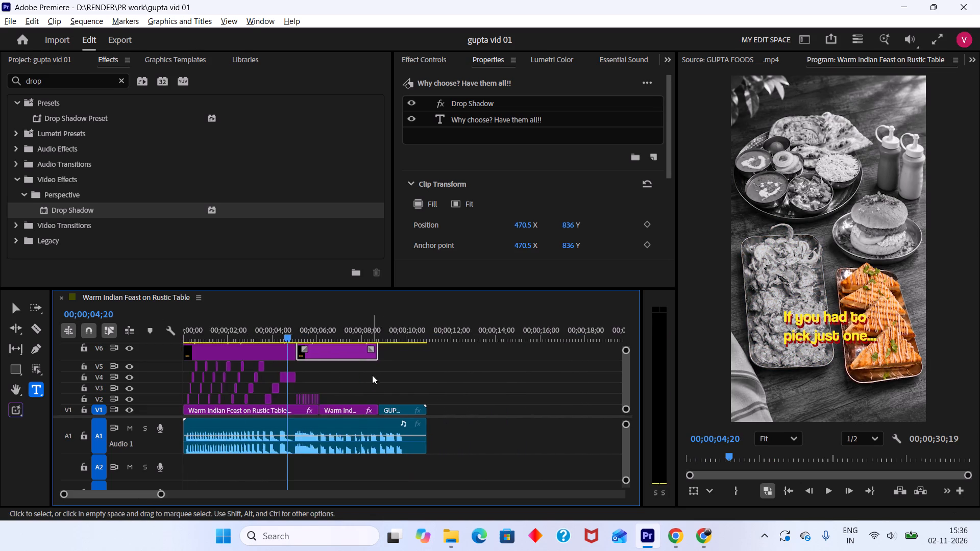
alt+scroll(372, 375, down, 5)
drag(435, 332, 430, 331)
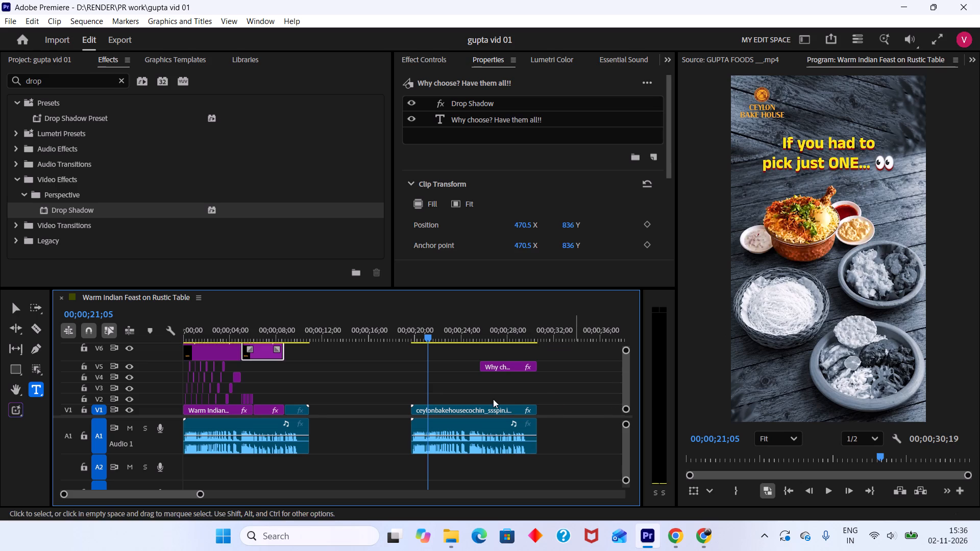
drag(317, 336, 94, 371)
key(space)
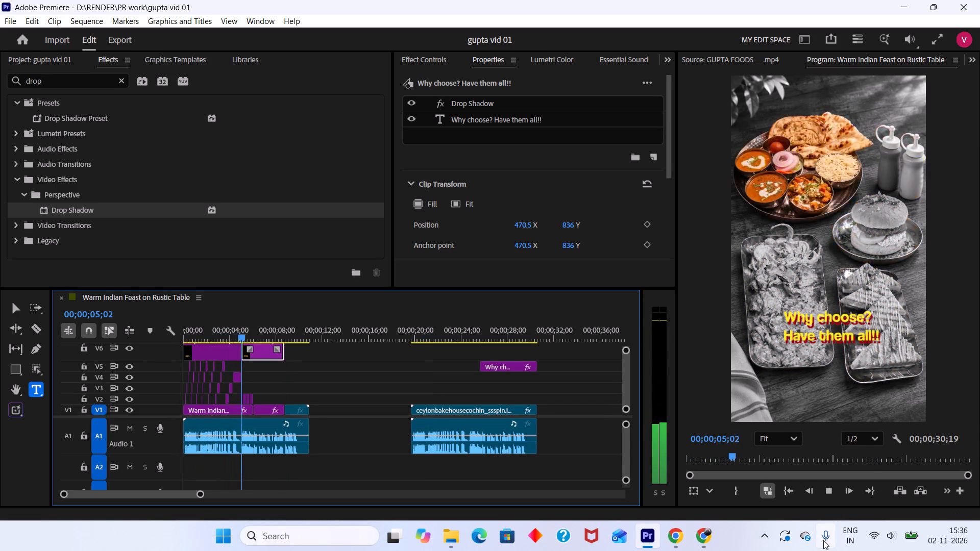
key(space)
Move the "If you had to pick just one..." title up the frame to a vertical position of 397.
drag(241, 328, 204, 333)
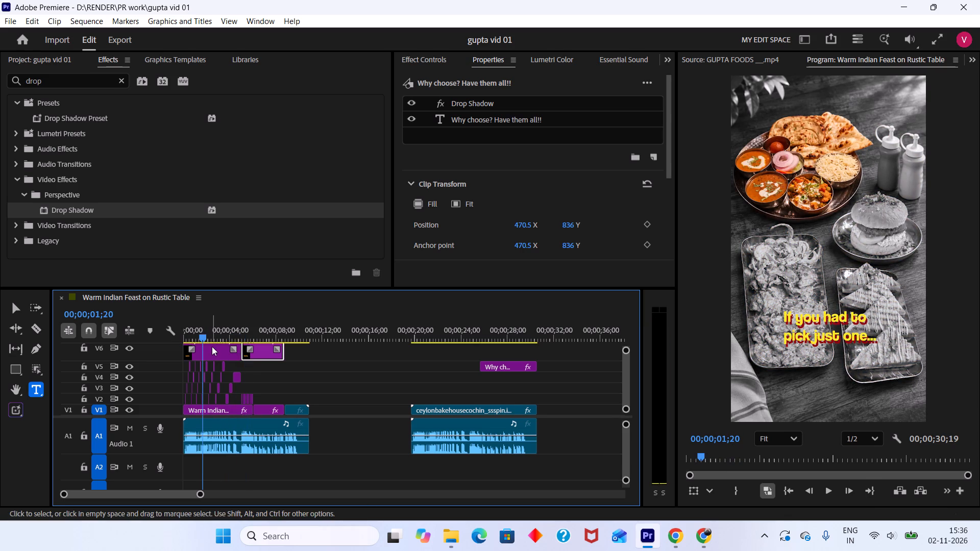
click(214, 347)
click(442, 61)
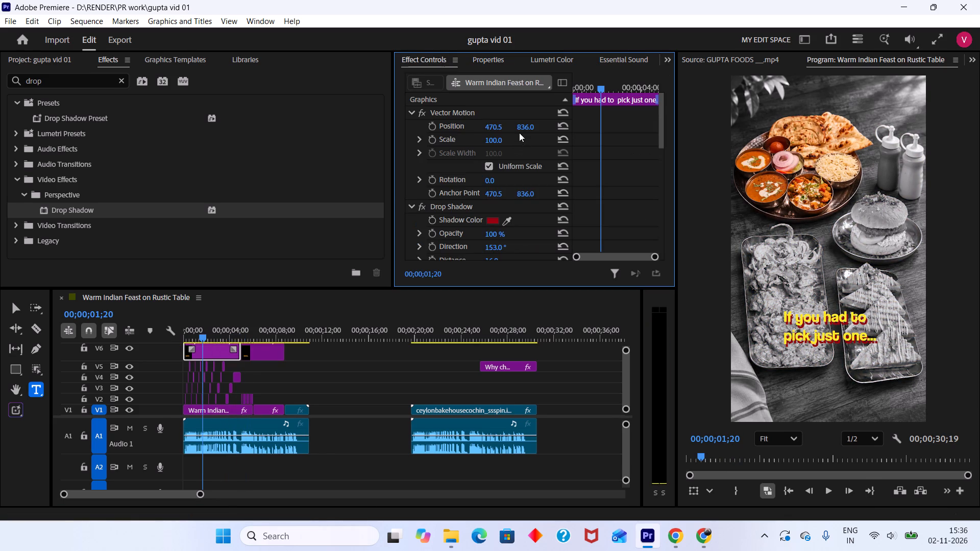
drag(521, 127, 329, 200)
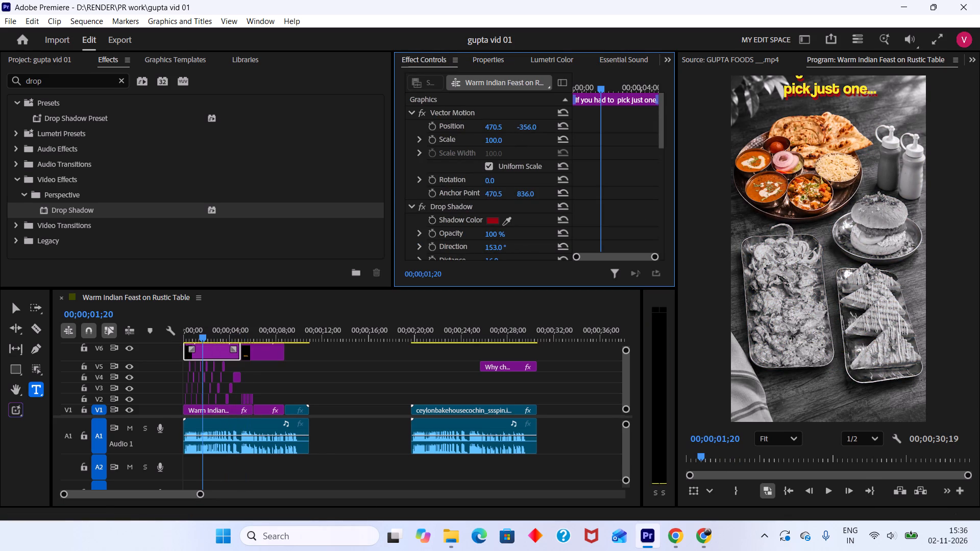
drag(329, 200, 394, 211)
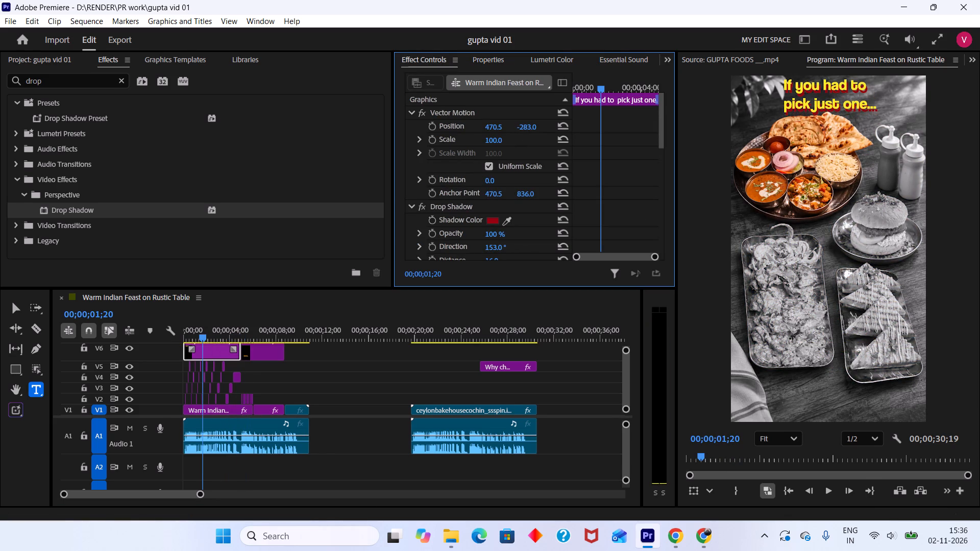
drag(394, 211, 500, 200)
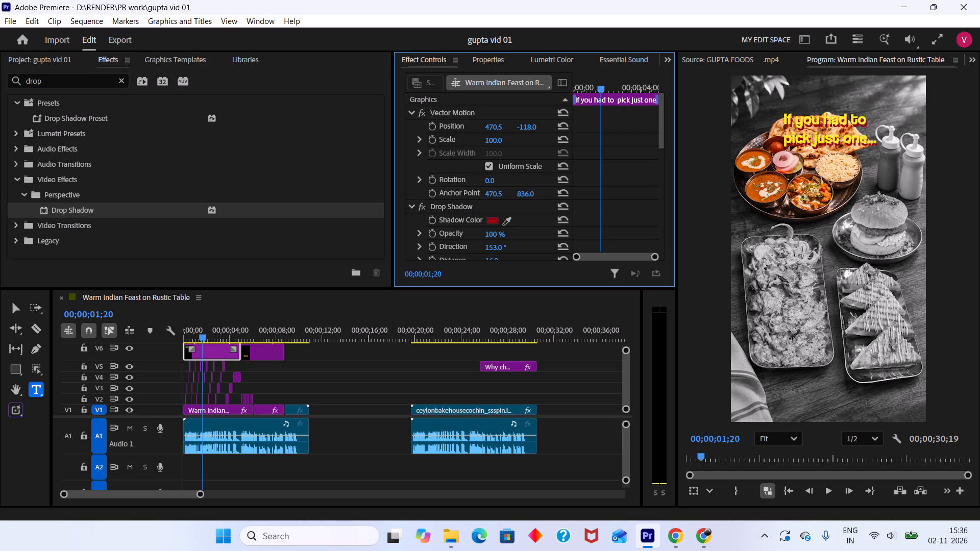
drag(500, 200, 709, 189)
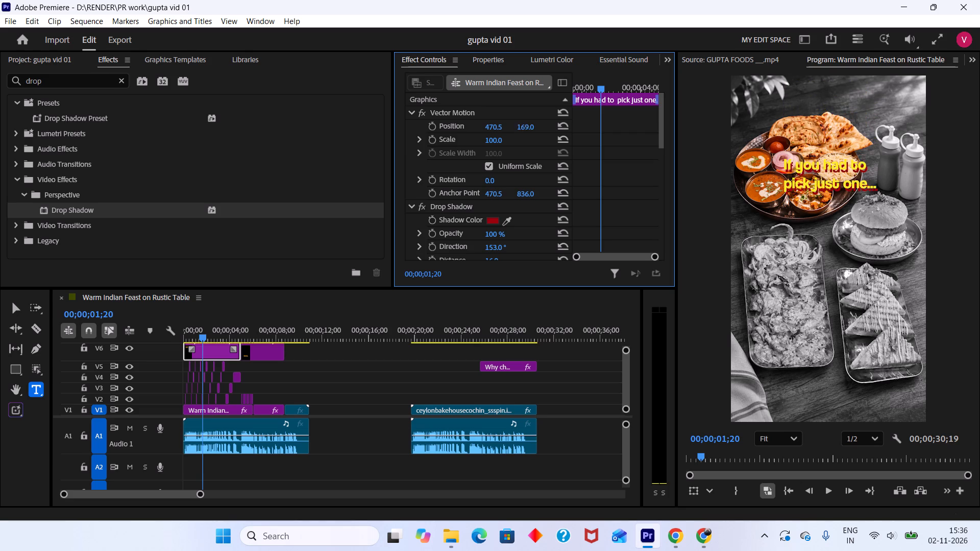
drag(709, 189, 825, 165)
Play the edit with the moved opening title, compare its placement with the reference clip's title, and save the project.
key(space)
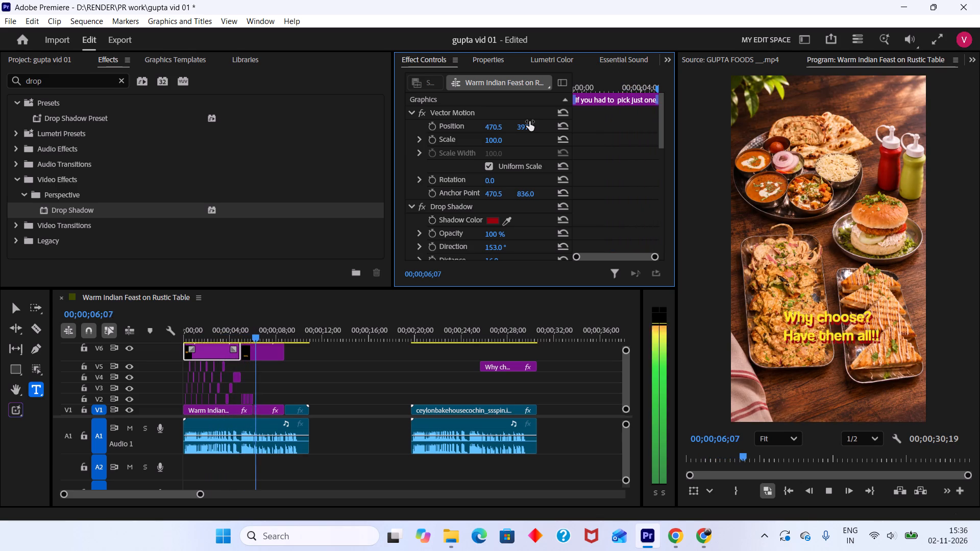
key(space)
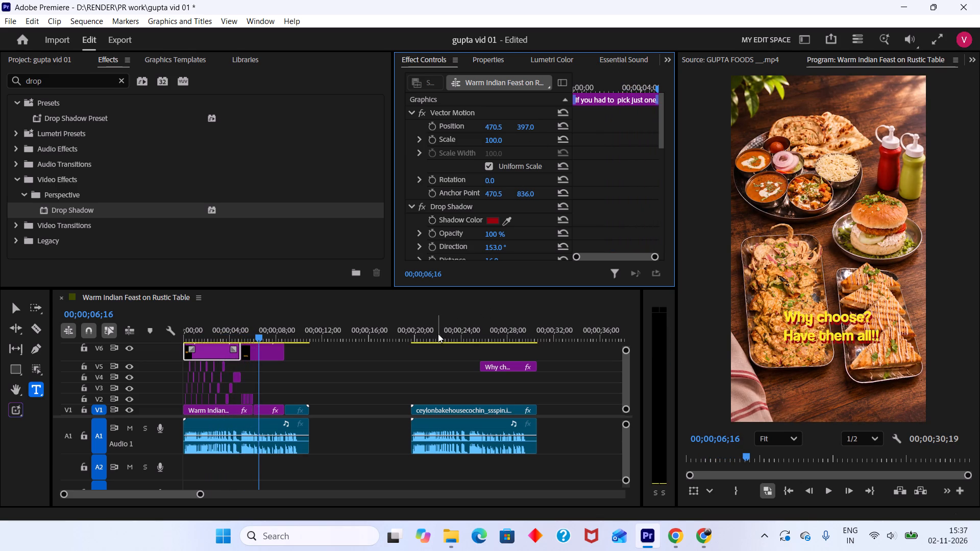
drag(423, 340, 425, 338)
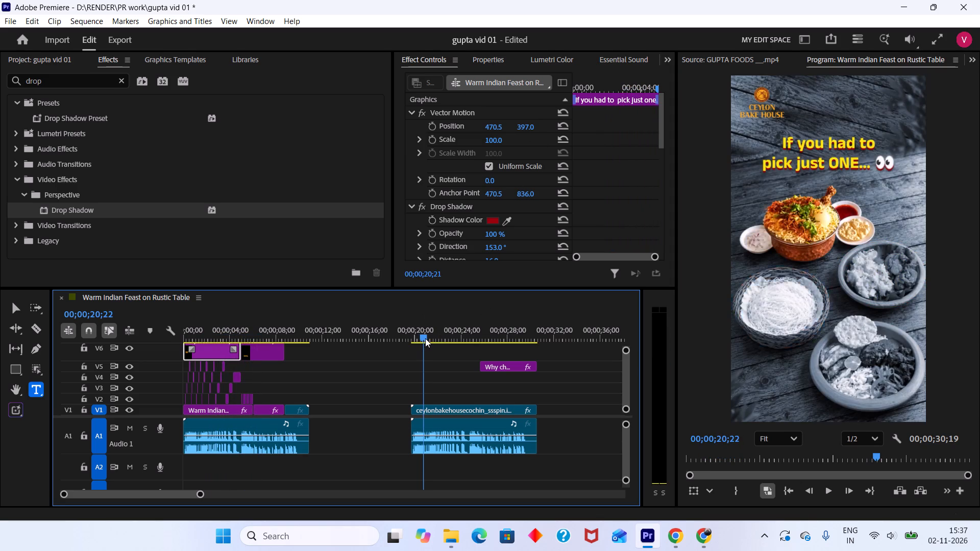
drag(425, 338, 433, 332)
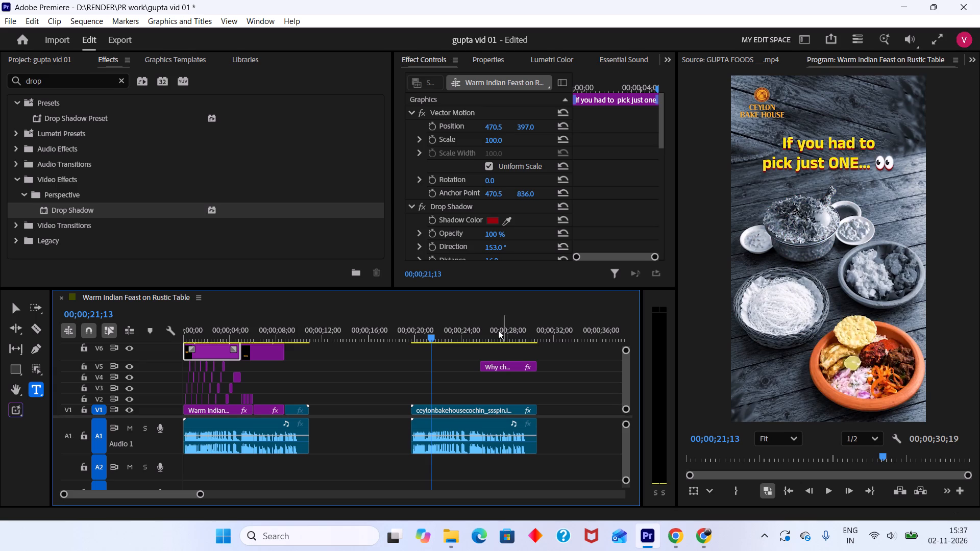
drag(435, 337, 462, 347)
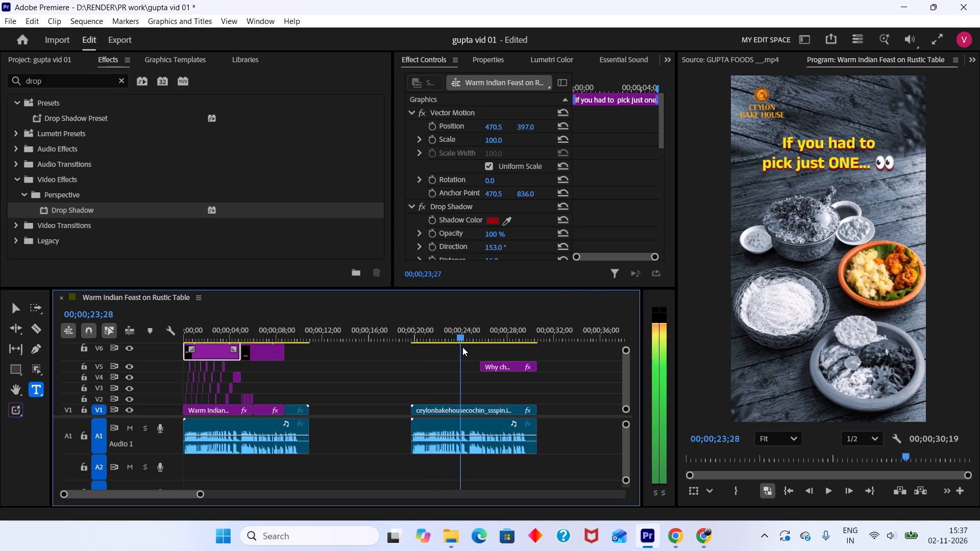
drag(462, 347, 261, 357)
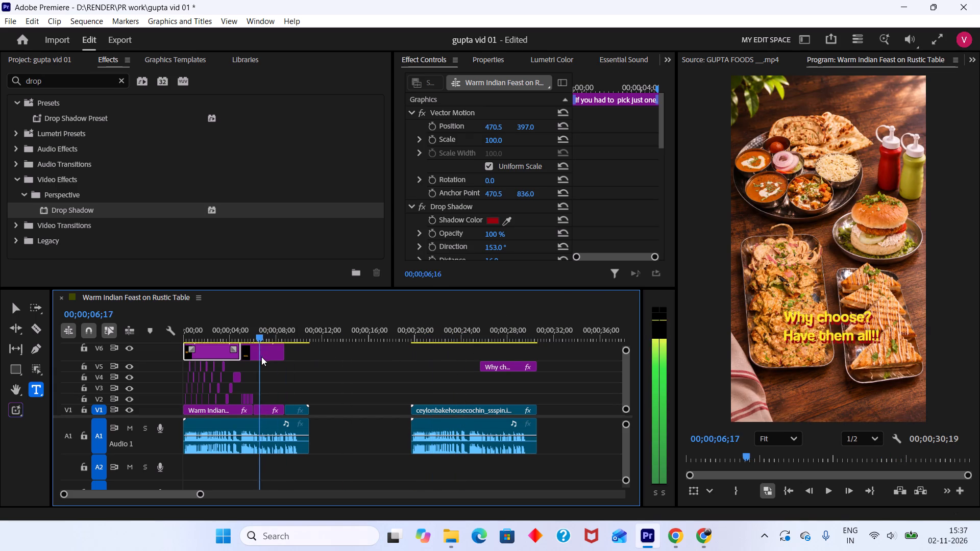
drag(261, 357, 178, 357)
key(space)
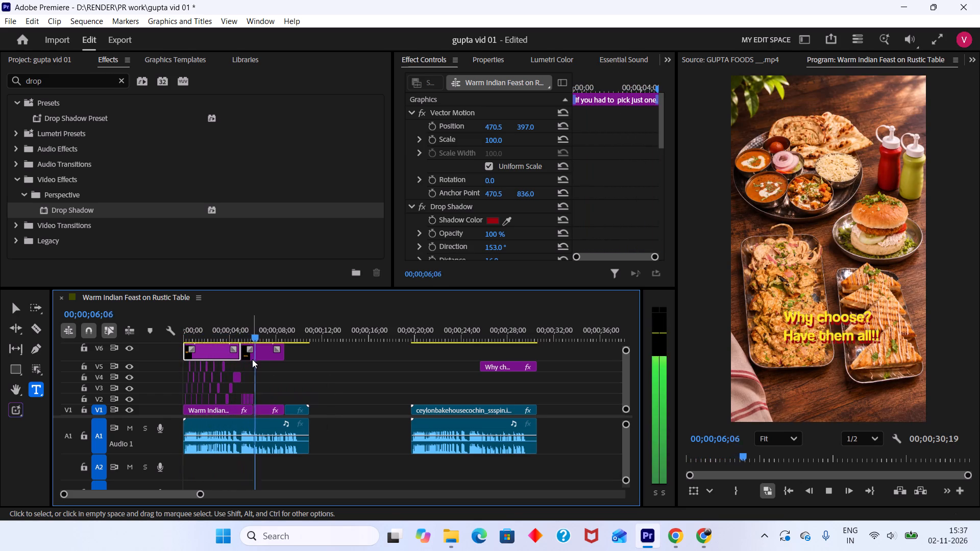
key(space)
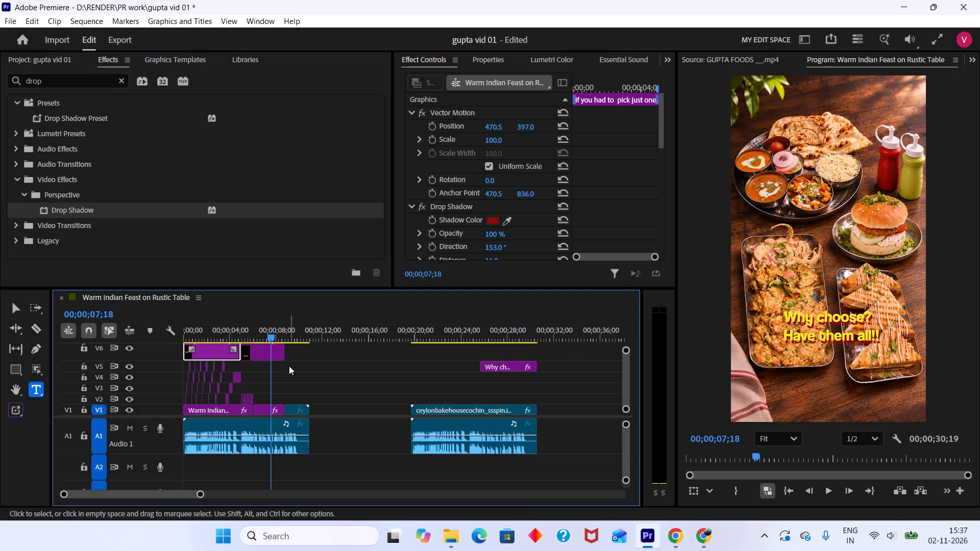
key(ctrl+s)
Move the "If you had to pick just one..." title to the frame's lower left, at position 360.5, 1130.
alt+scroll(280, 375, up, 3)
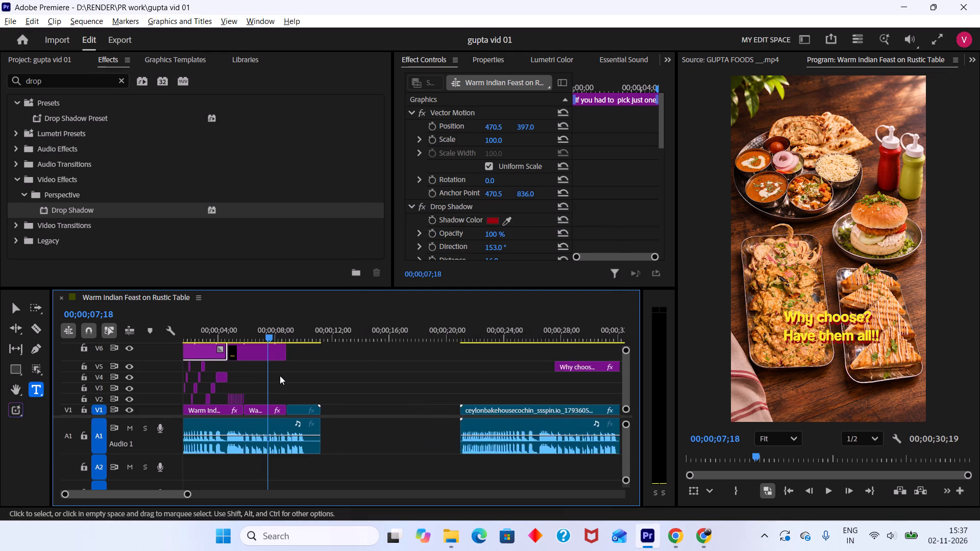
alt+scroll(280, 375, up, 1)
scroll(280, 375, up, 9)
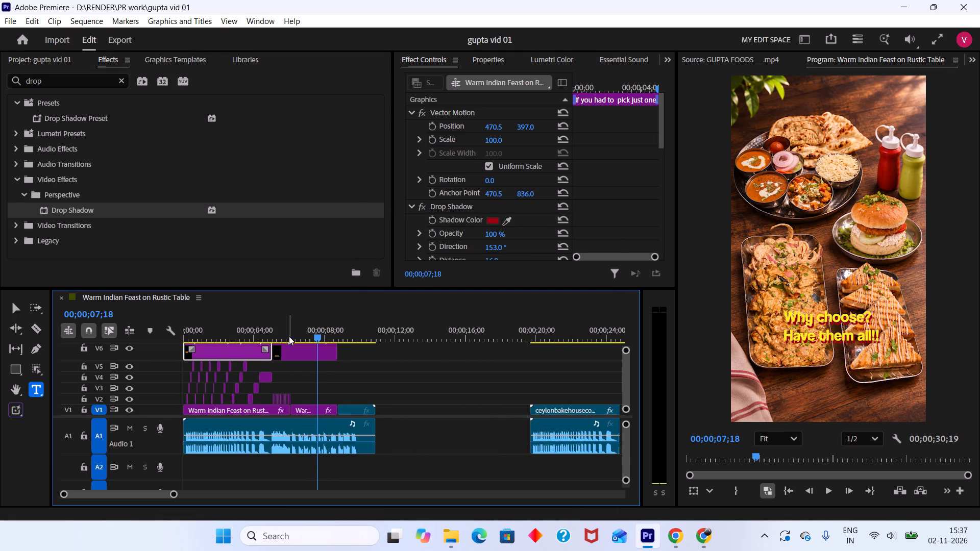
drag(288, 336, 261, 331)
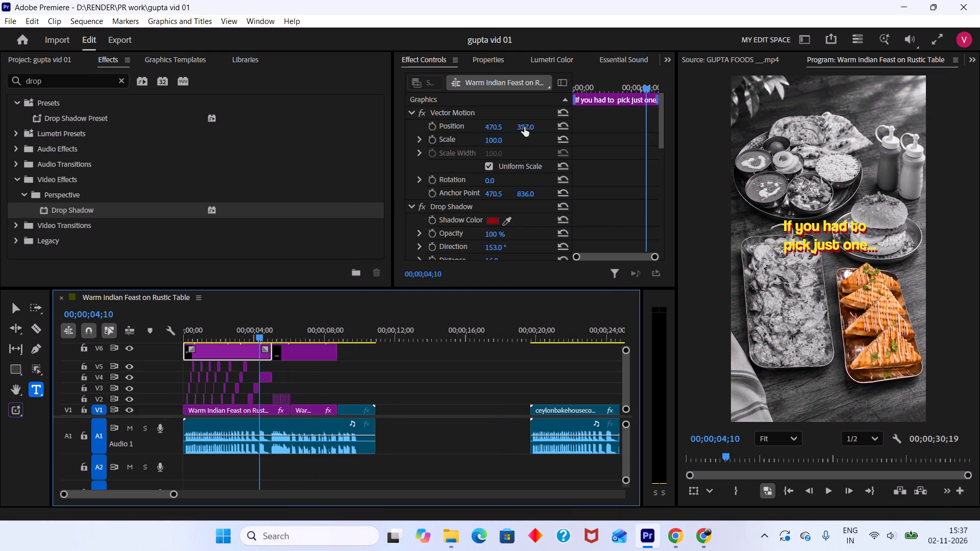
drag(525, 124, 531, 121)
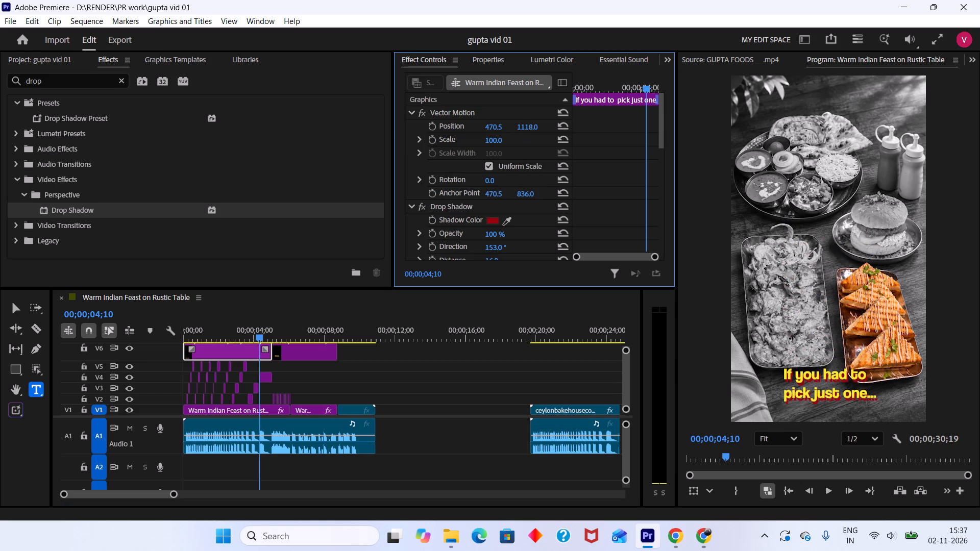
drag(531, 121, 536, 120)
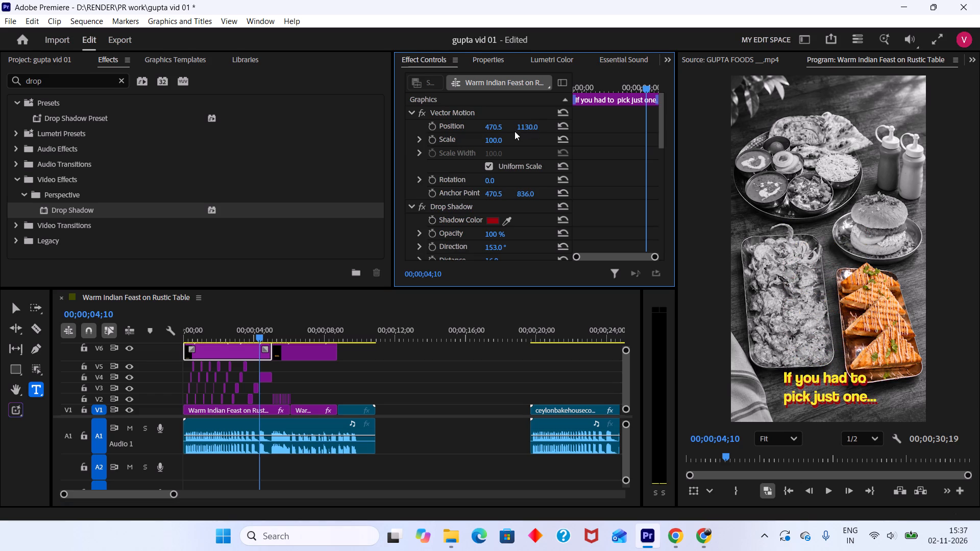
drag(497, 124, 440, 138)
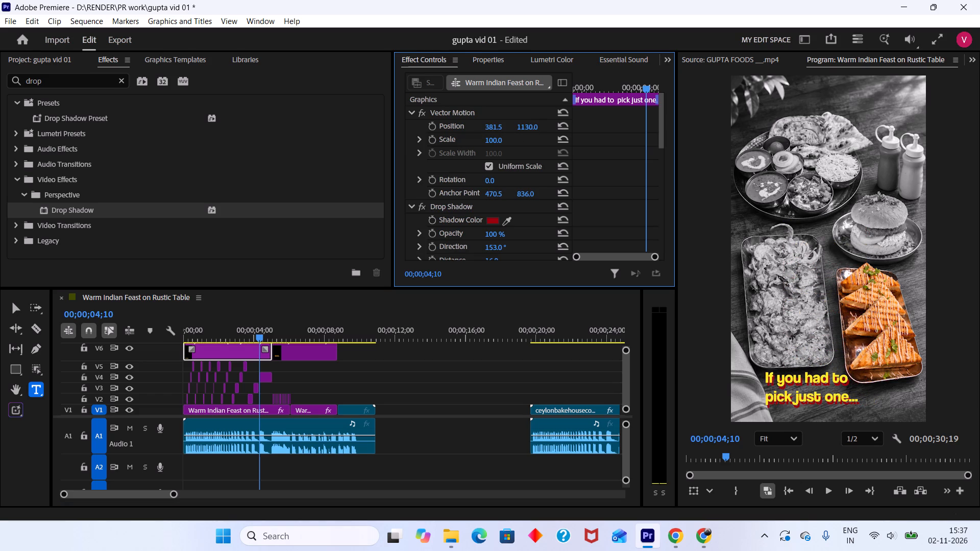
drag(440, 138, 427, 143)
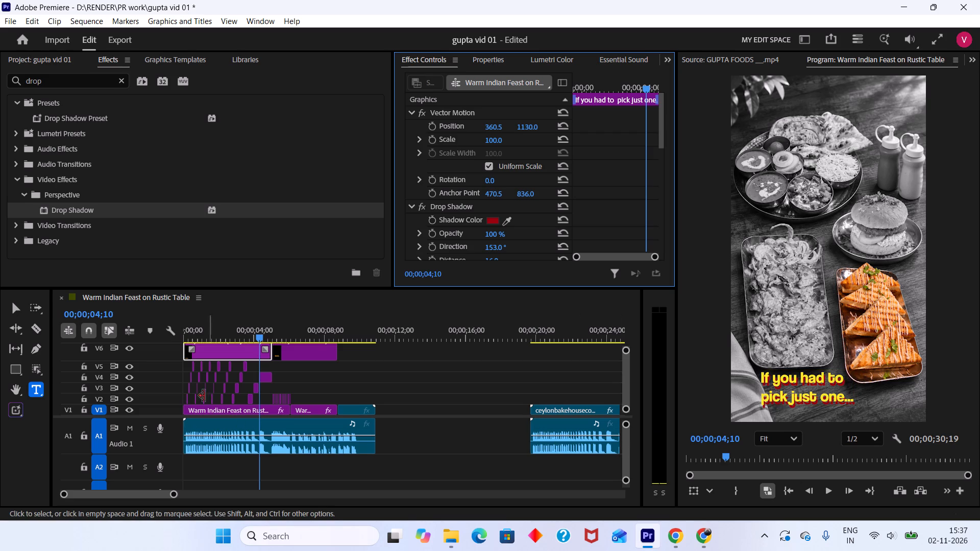
Switch to the Selection tool and overlay the safe-margins guide template on the program view.
click(15, 306)
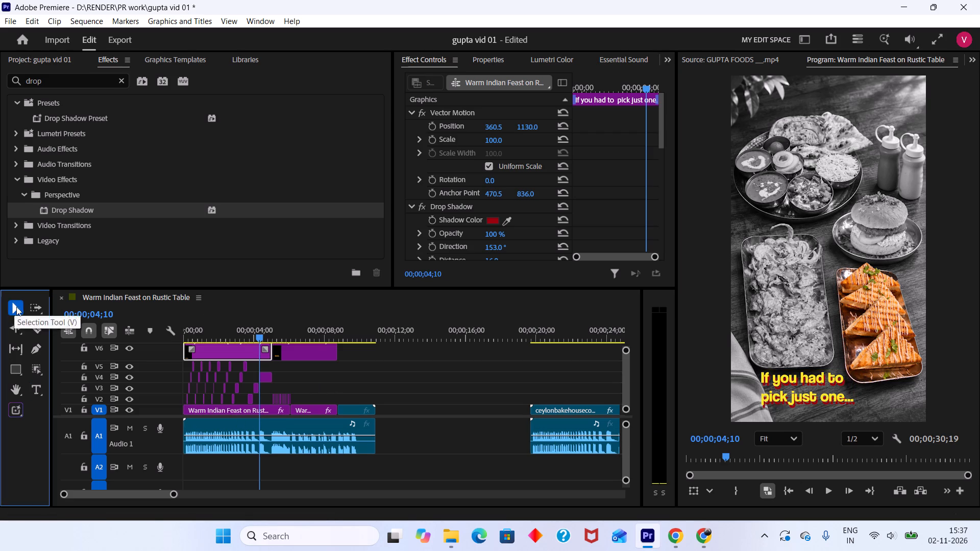
click(178, 19)
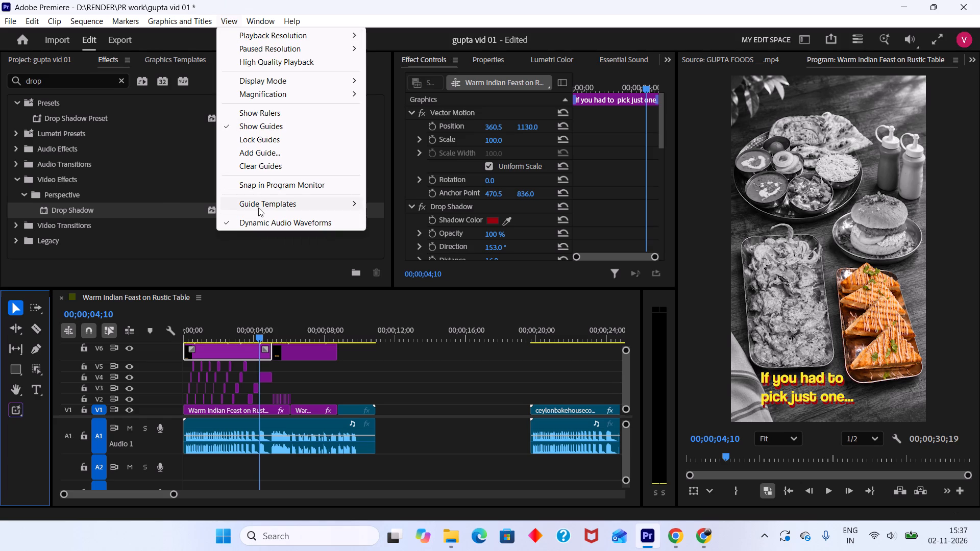
click(406, 202)
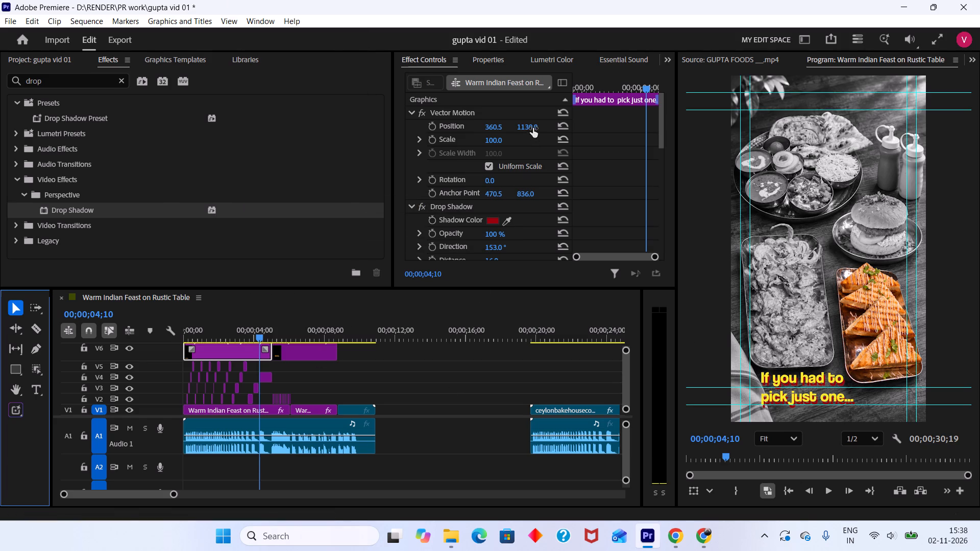
Move the "If you had to pick just one..." title inside the lower safe margins, at position 501.5, 1034.
drag(532, 128, 500, 196)
drag(488, 124, 581, 131)
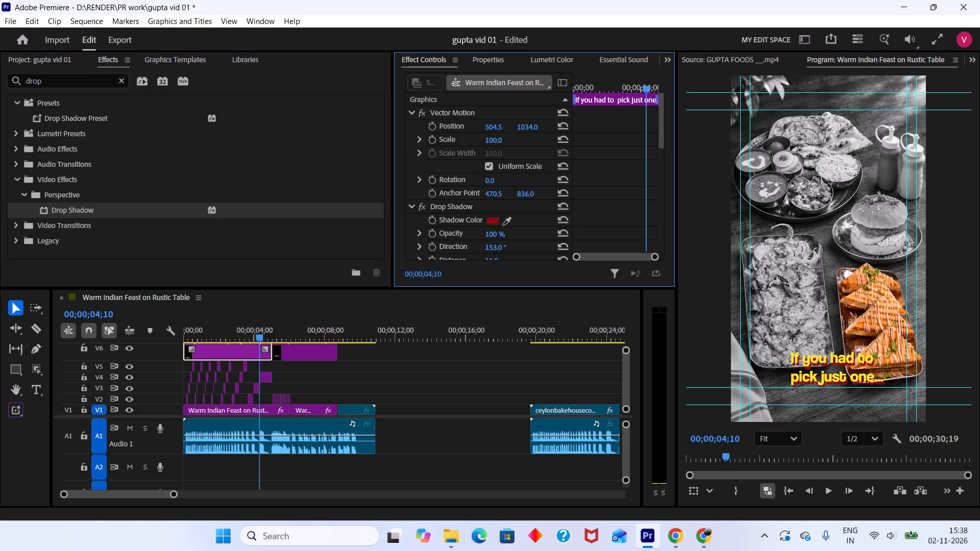
drag(581, 131, 580, 133)
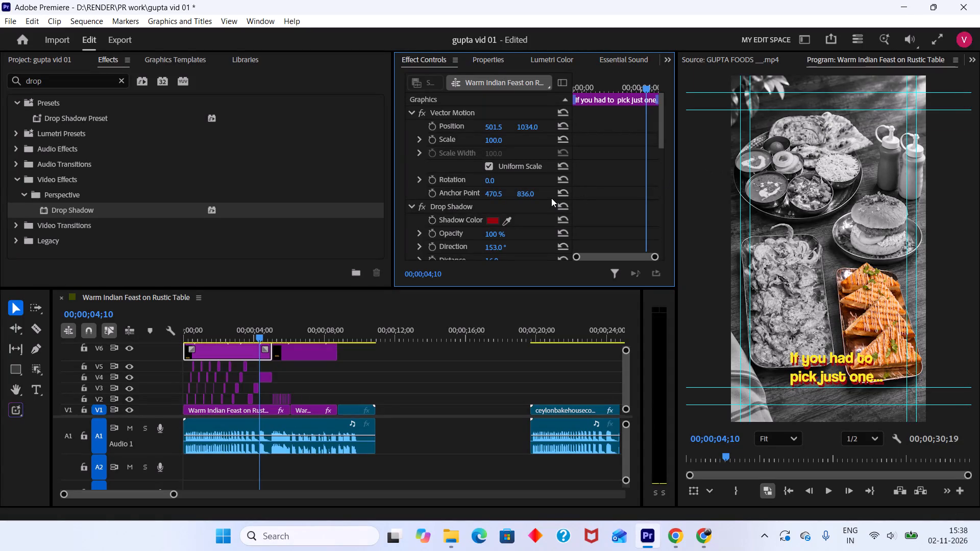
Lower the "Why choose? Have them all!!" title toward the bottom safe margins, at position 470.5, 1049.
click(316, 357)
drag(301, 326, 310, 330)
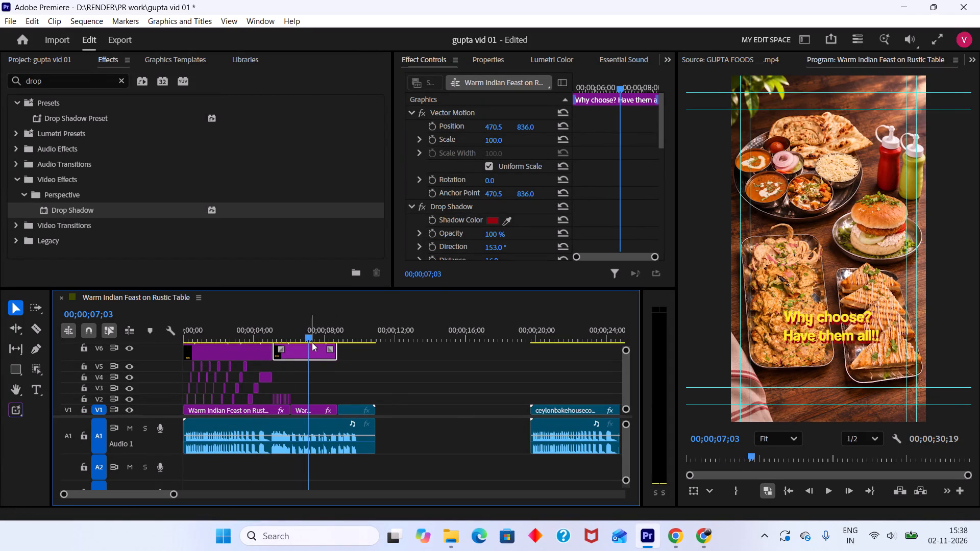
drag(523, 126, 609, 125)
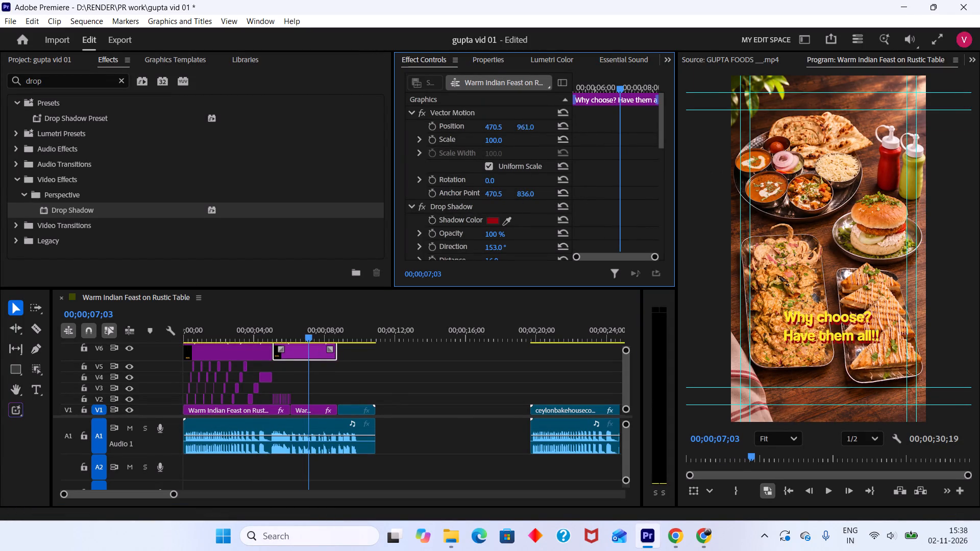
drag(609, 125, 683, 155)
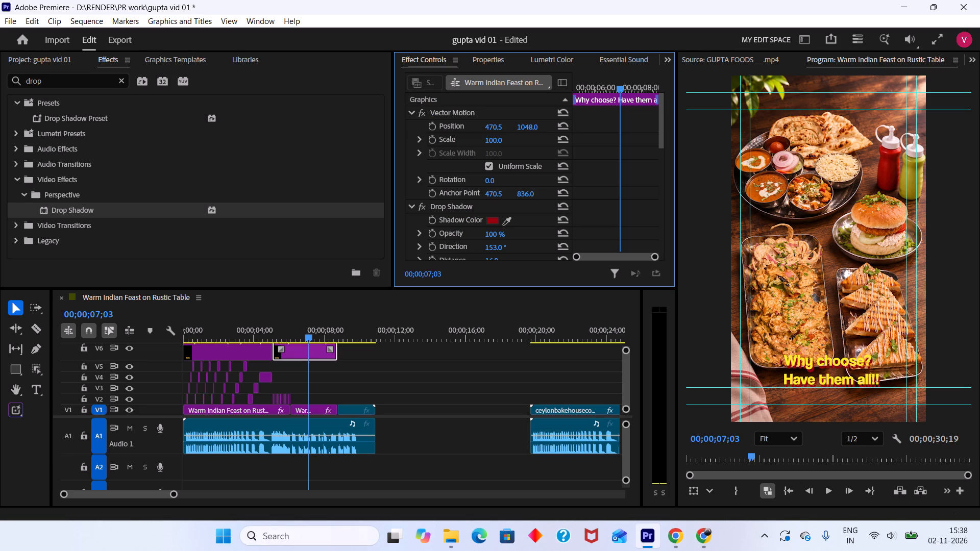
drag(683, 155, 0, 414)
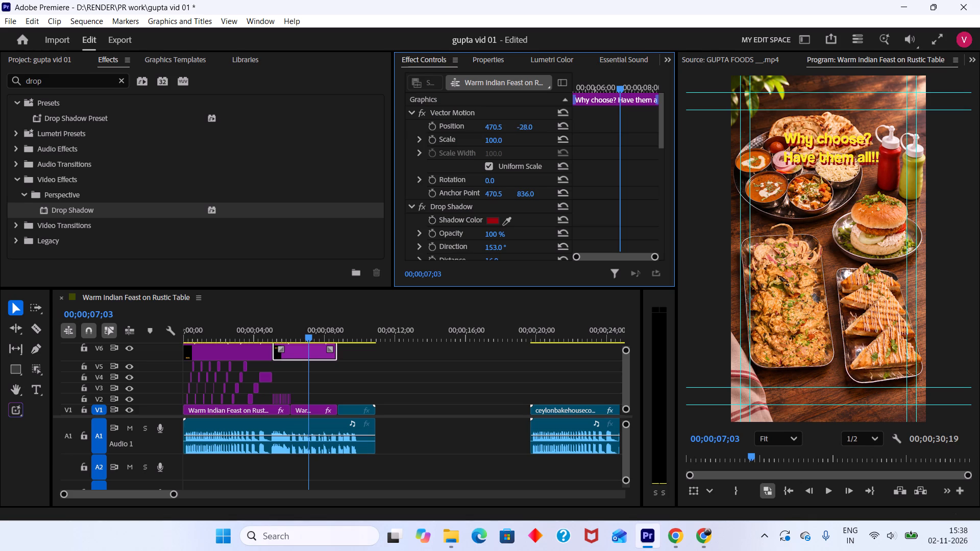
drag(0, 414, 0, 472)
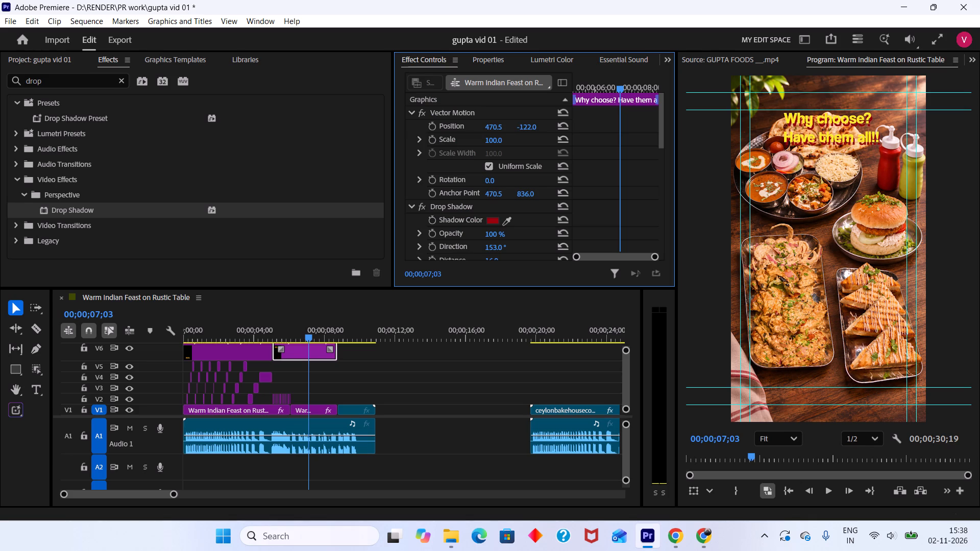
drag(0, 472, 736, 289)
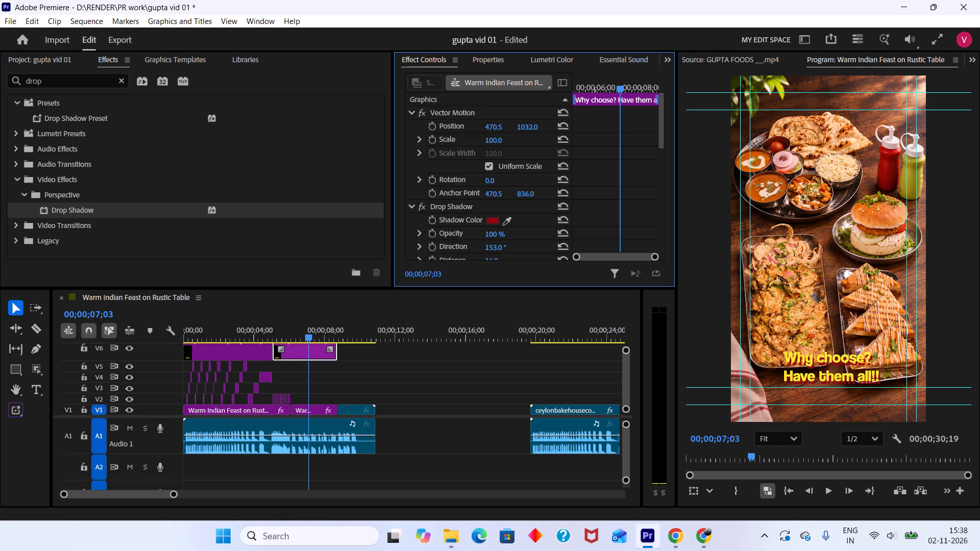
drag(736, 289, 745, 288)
Copy the Vector Motion settings from the "If you had to pick just one..." title onto the "Why choose?" title and save the project.
drag(309, 316, 248, 325)
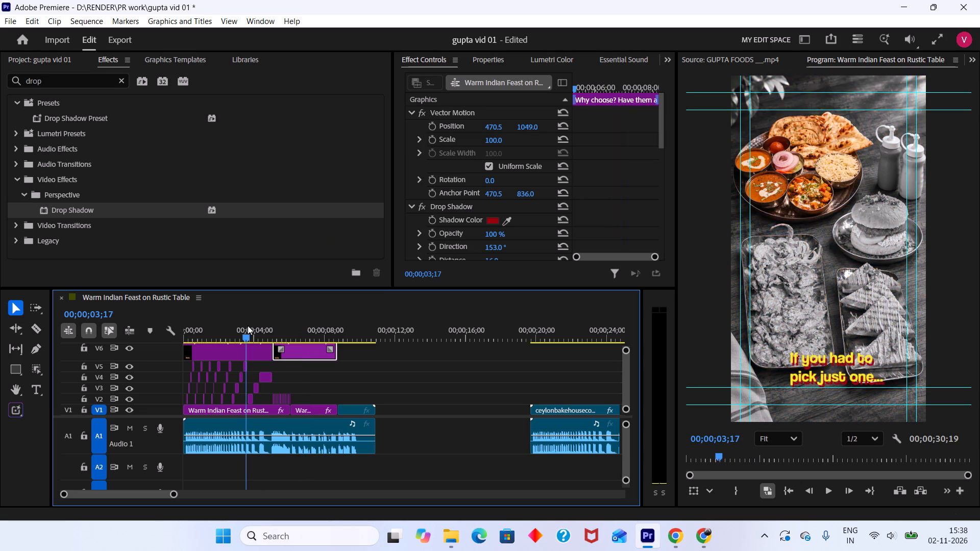
drag(248, 325, 247, 325)
click(251, 352)
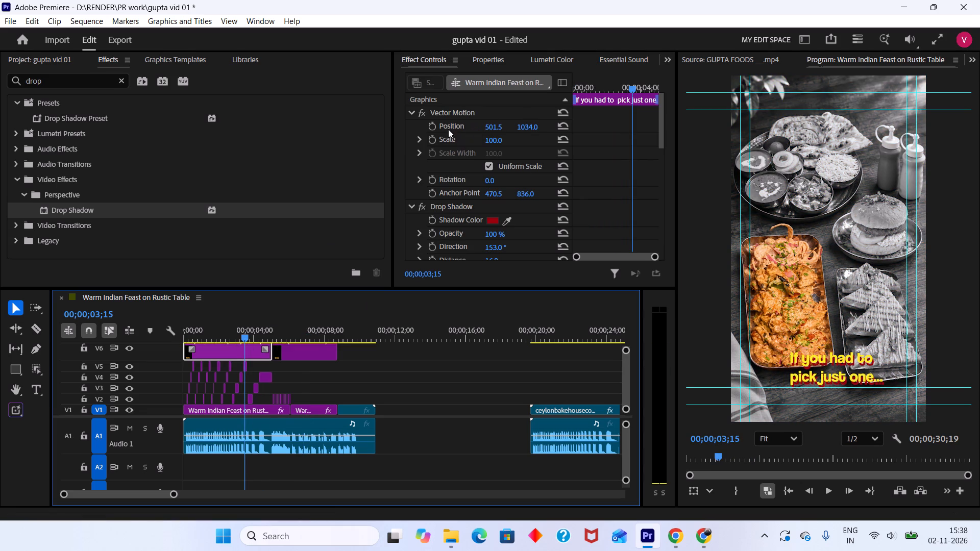
click(451, 113)
key(ctrl+c)
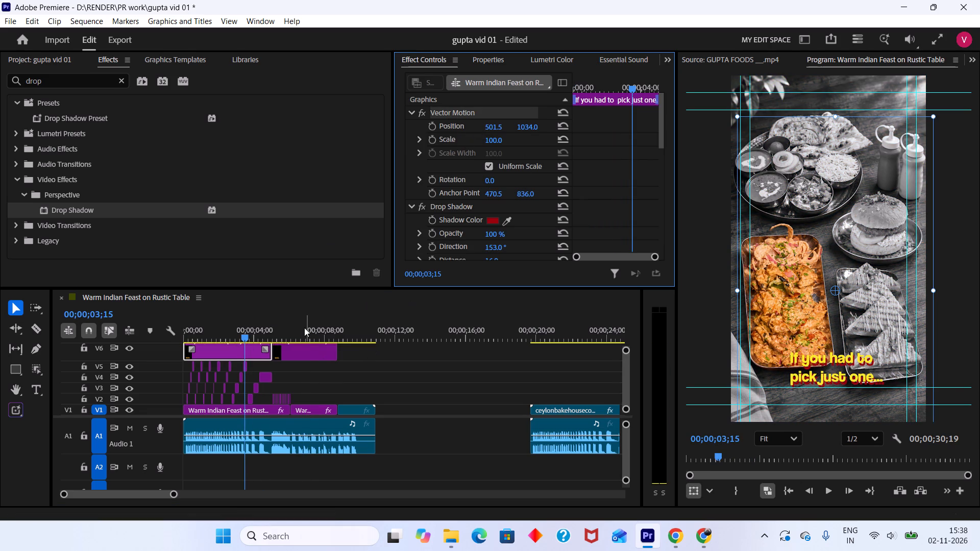
drag(304, 328, 311, 328)
click(308, 352)
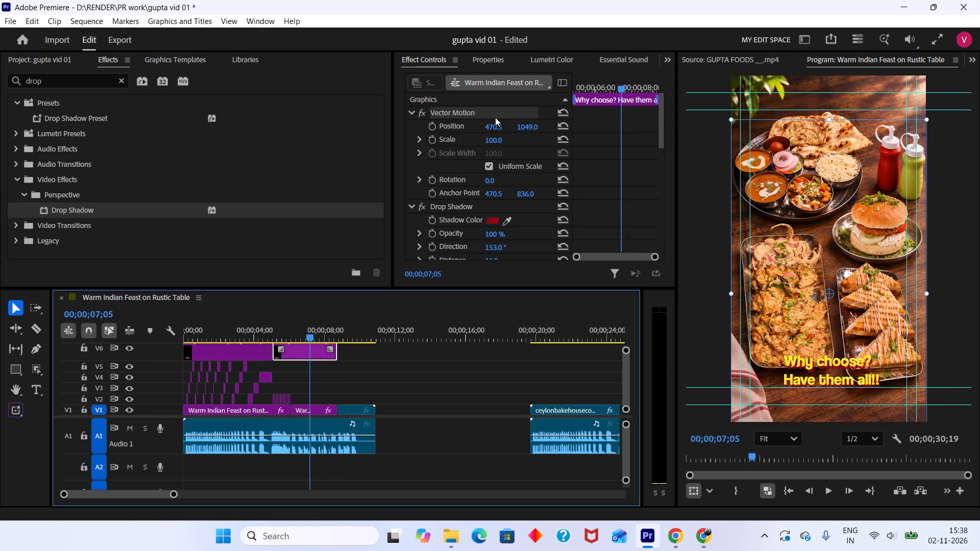
key(ctrl+v)
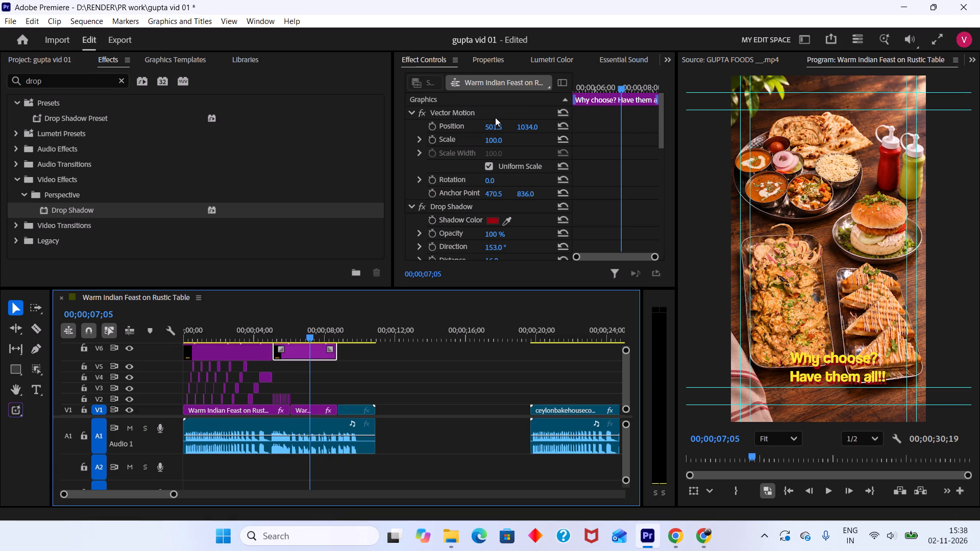
key(ctrl+s)
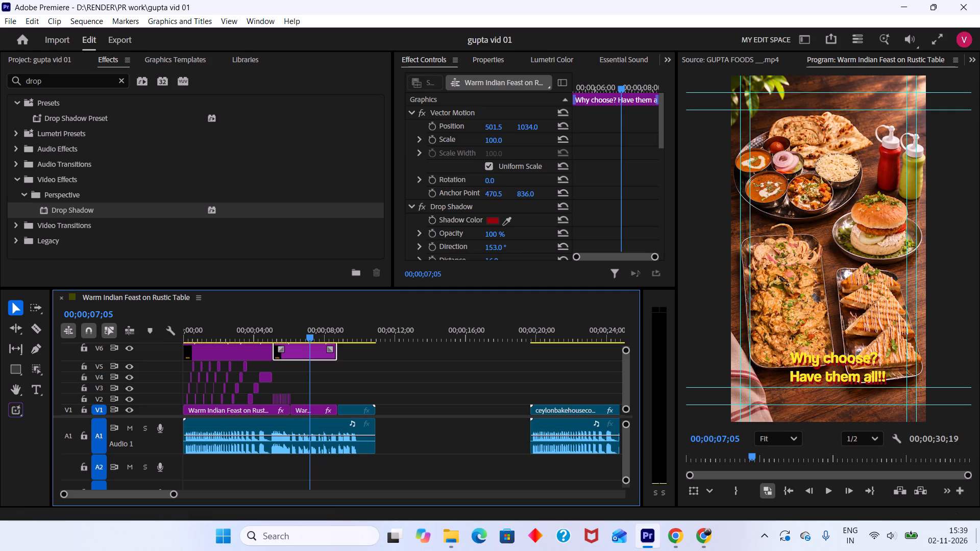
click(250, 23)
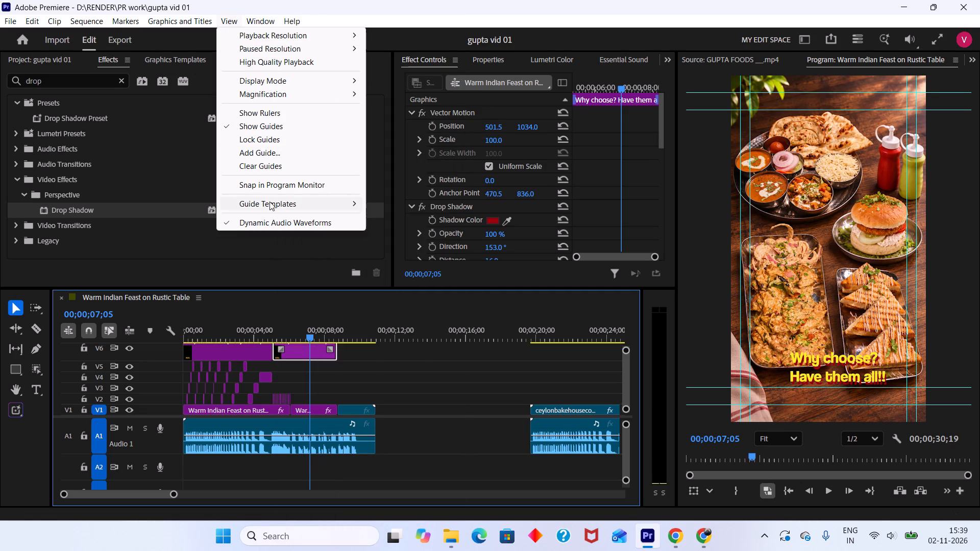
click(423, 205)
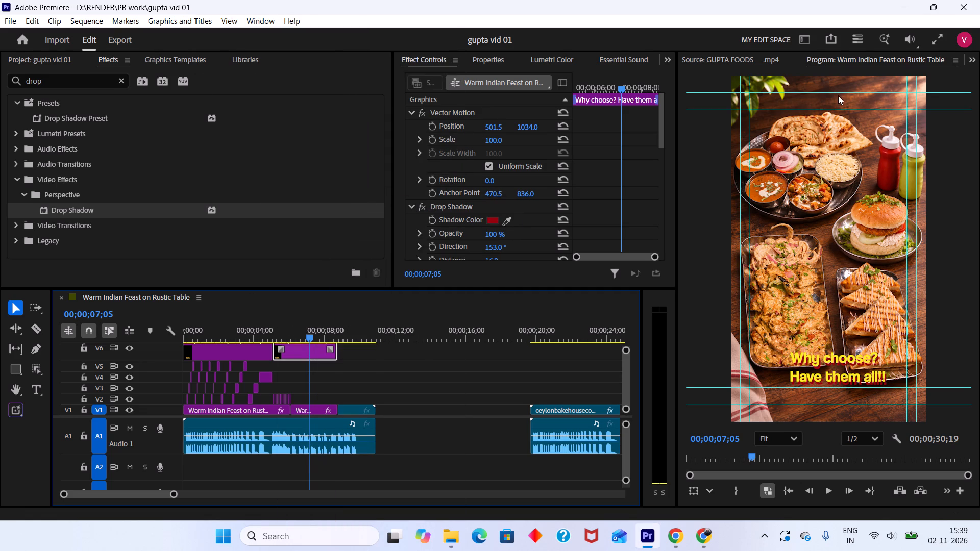
Apply the Drop Shadow Preset to both title clips on V6.
drag(312, 331, 266, 331)
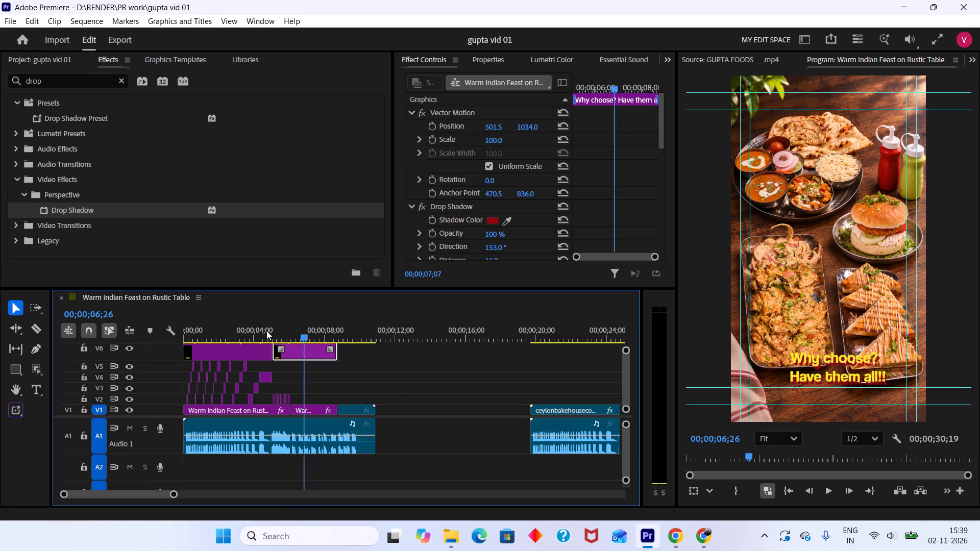
drag(266, 331, 96, 338)
key(space)
key(space)
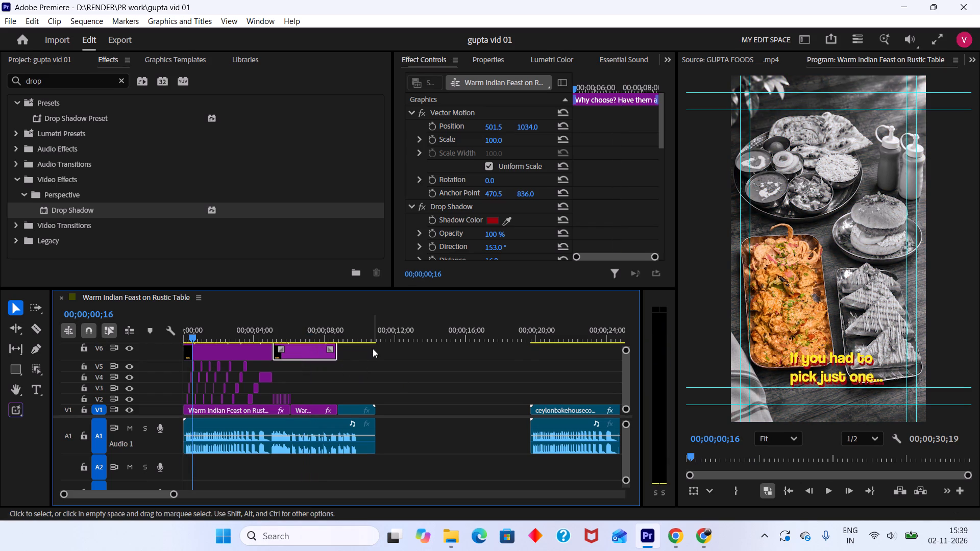
drag(380, 349, 251, 353)
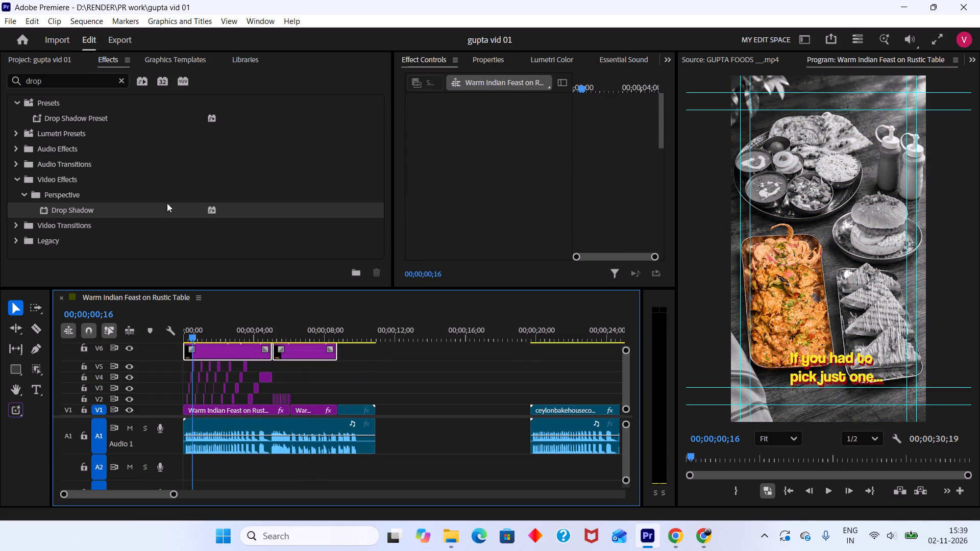
click(49, 118)
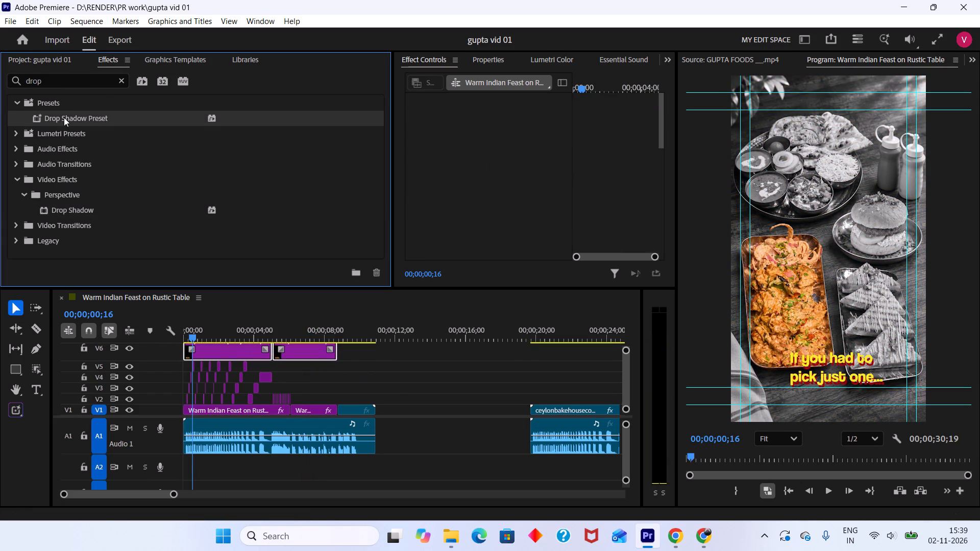
drag(64, 117, 213, 345)
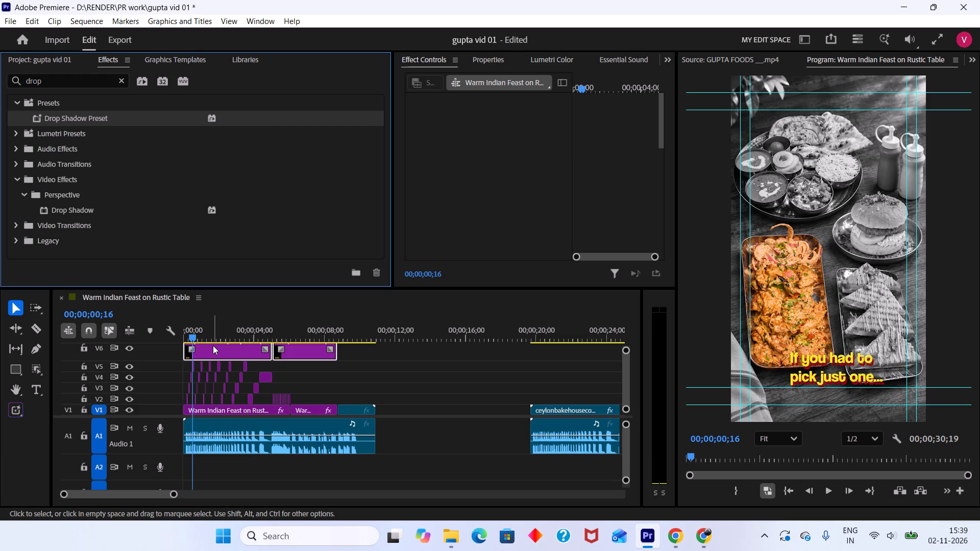
Play the edit through both titles to check their added drop shadows over the footage.
key(space)
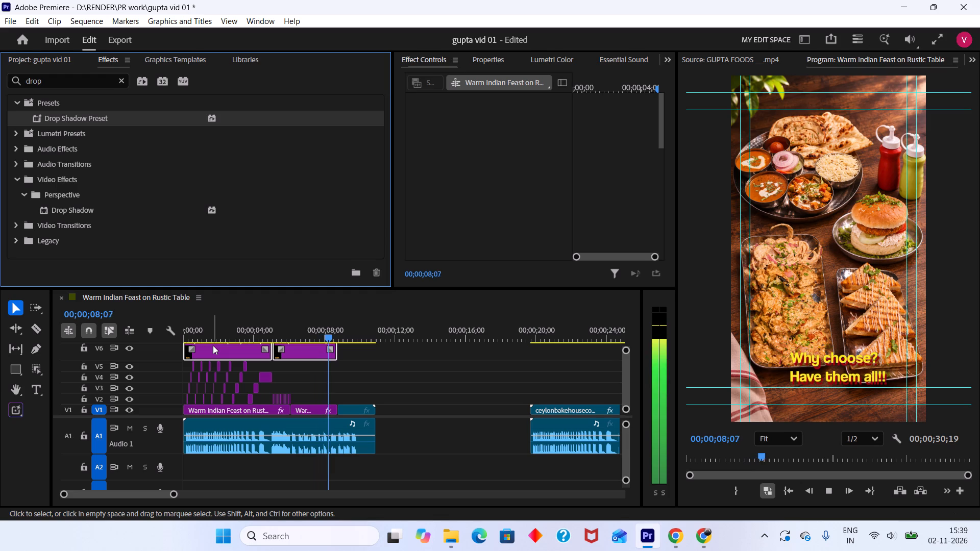
key(space)
drag(329, 323, 300, 322)
Examine the effects applied to the "Why choose? Have them all!!" title alone, with the playhead at the title's start.
click(309, 347)
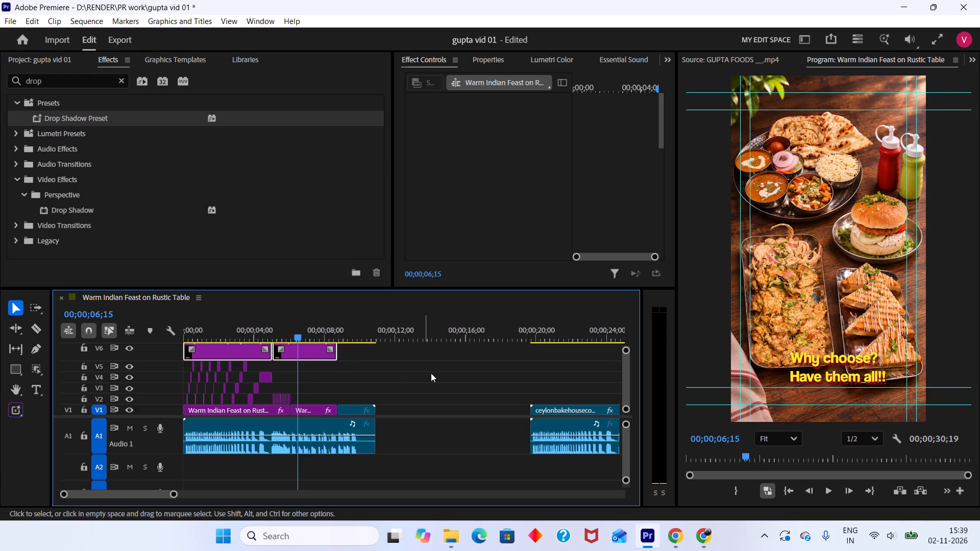
click(431, 372)
click(294, 352)
drag(604, 82, 521, 142)
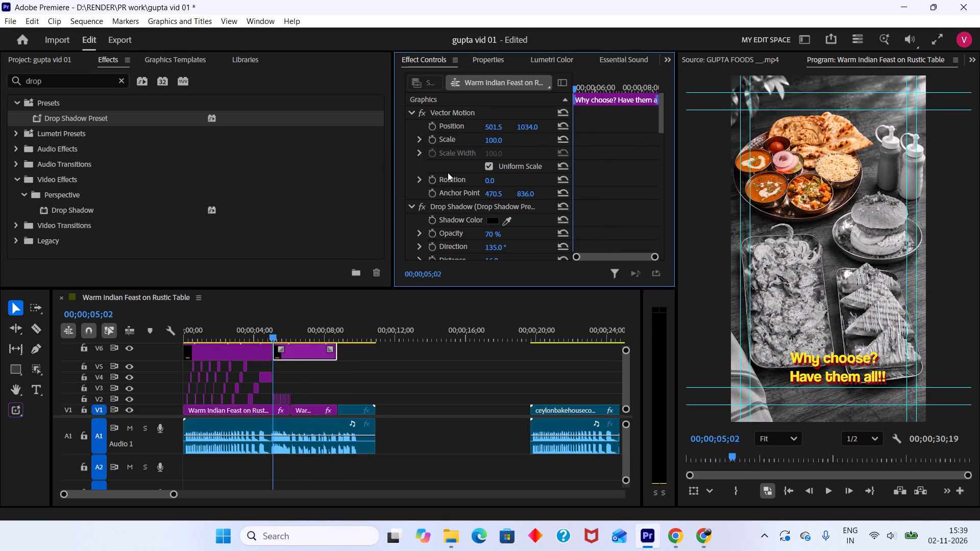
scroll(453, 241, down, 9)
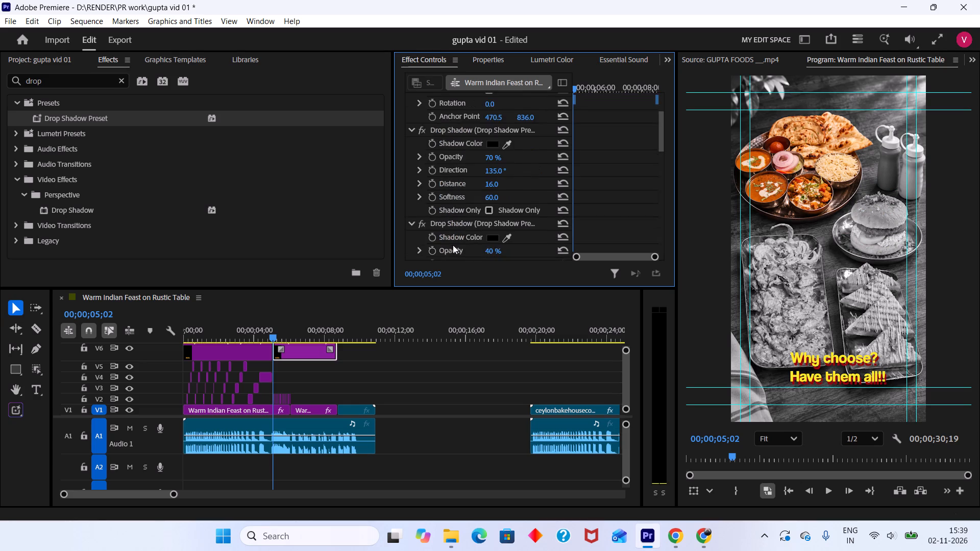
scroll(453, 245, down, 20)
scroll(457, 240, down, 2)
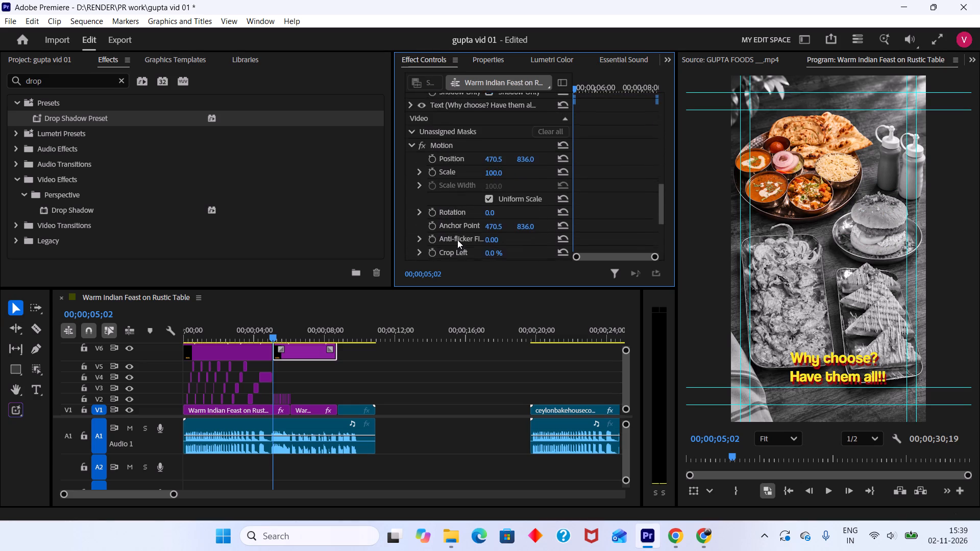
scroll(457, 240, down, 12)
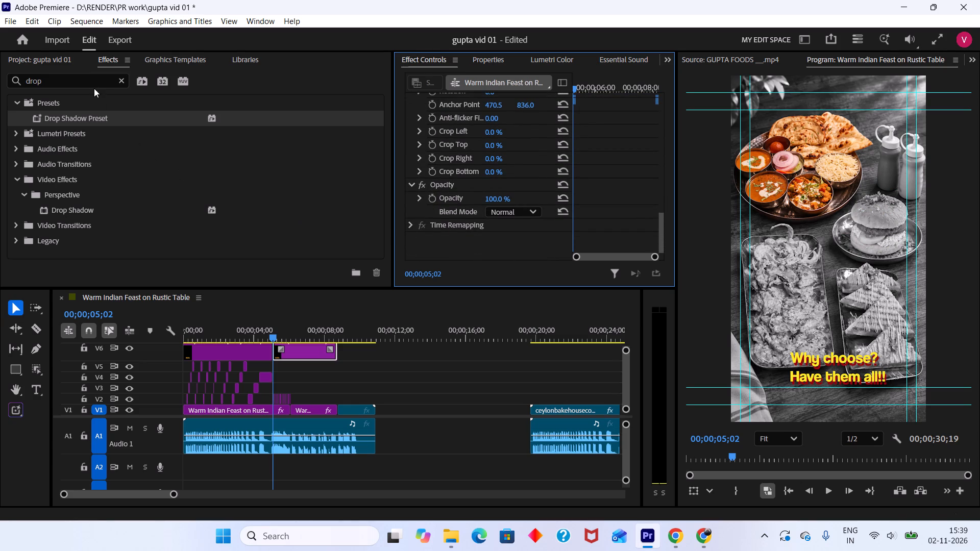
scroll(458, 203, up, 4)
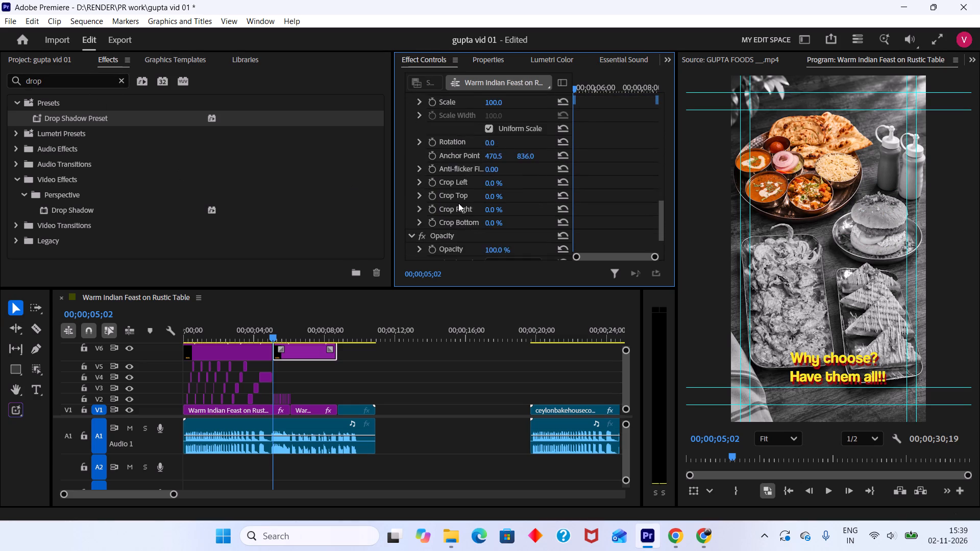
scroll(458, 203, up, 9)
scroll(459, 206, up, 13)
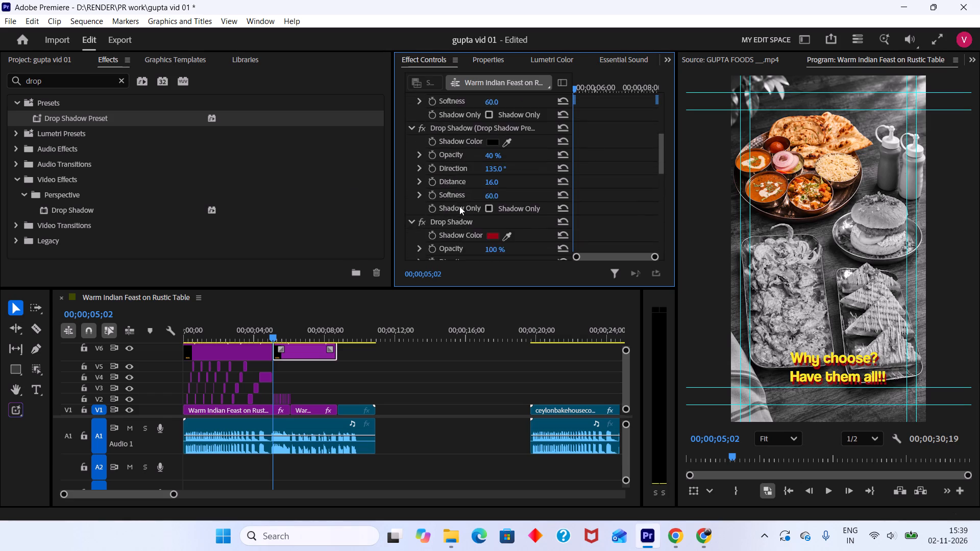
scroll(459, 206, up, 18)
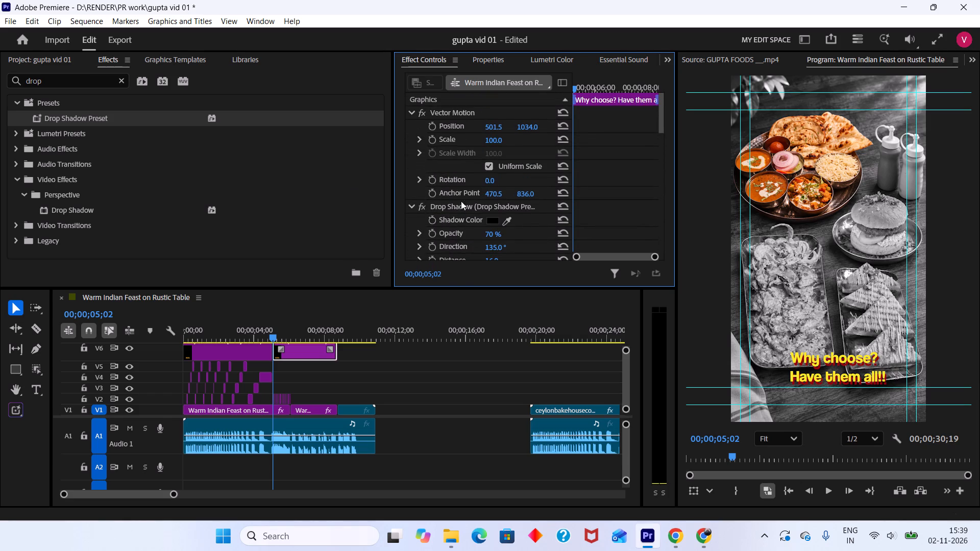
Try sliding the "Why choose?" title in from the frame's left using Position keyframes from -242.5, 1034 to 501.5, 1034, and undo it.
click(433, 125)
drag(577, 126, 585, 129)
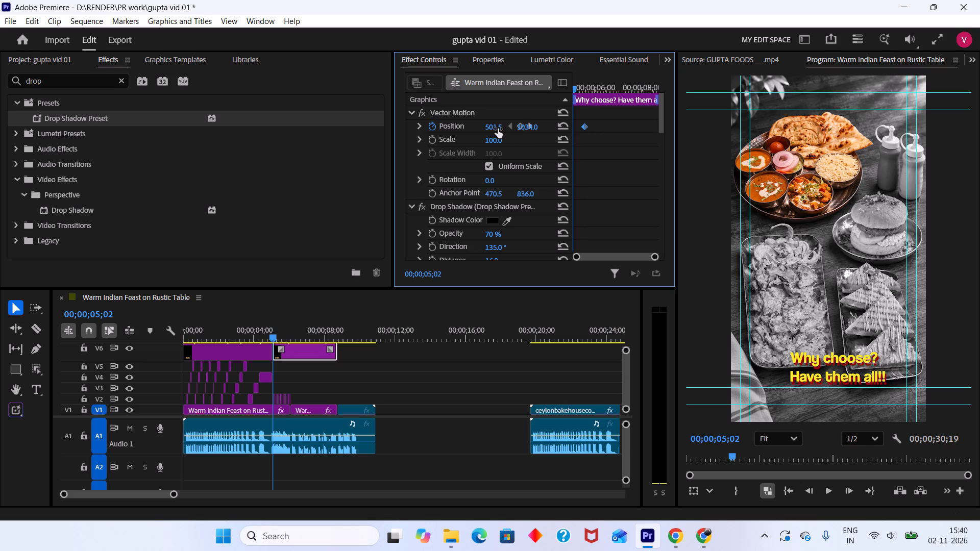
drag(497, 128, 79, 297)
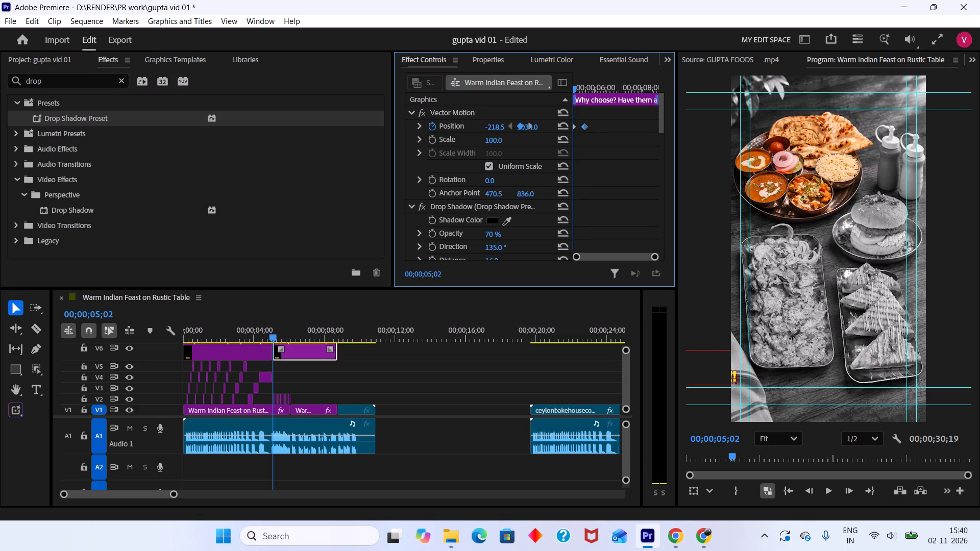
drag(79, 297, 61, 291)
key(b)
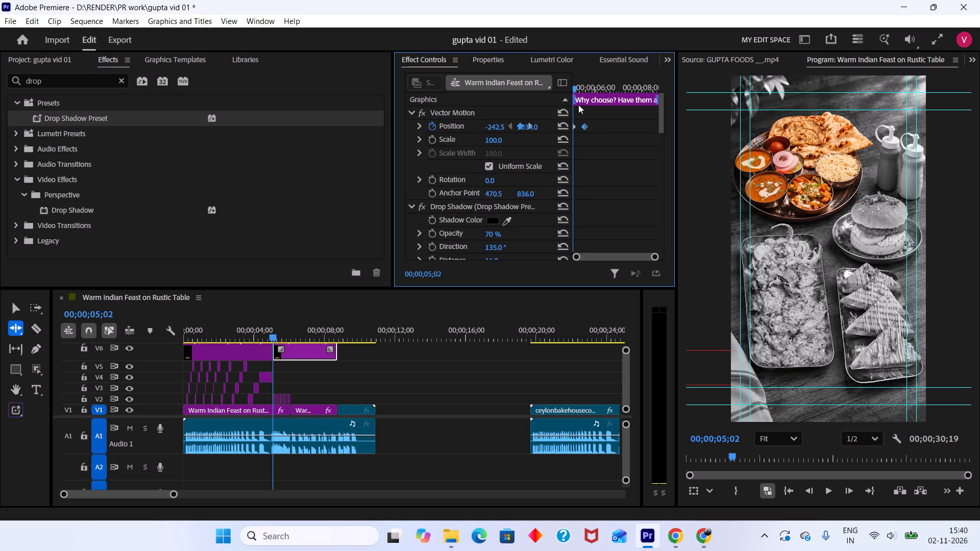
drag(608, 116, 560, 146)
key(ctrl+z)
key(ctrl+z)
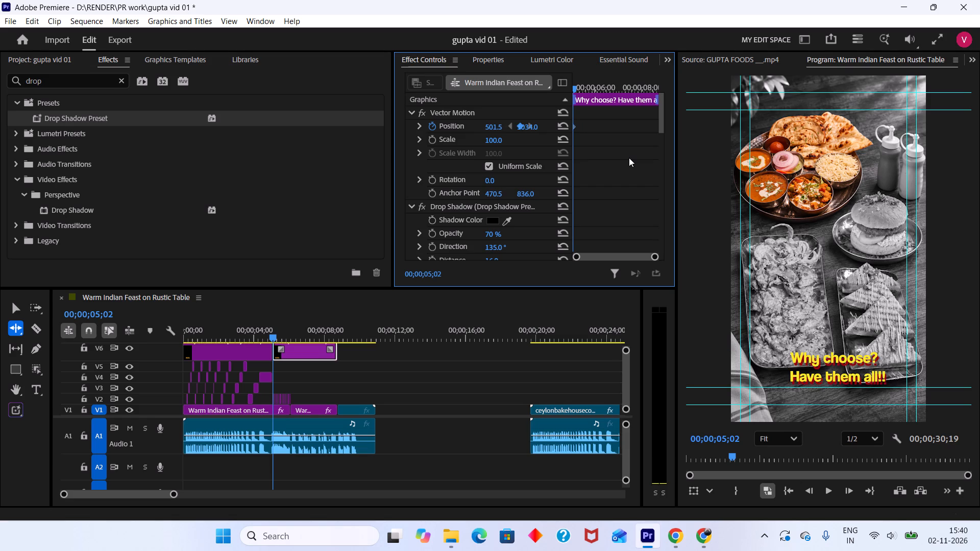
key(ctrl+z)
Apply the Transform video effect to the "Why choose? Have them all!!" title clip on V6.
drag(58, 80, 14, 73)
text(transform)
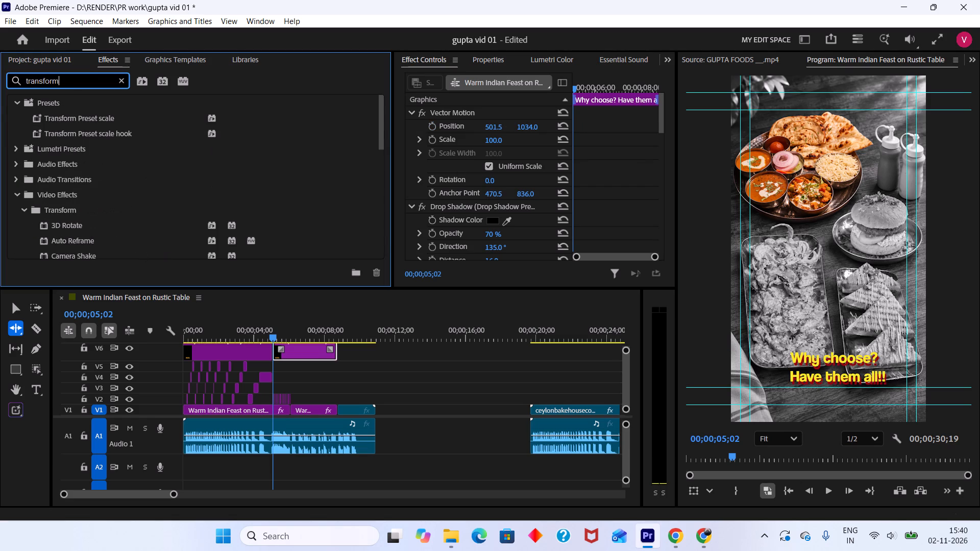
scroll(100, 208, down, 12)
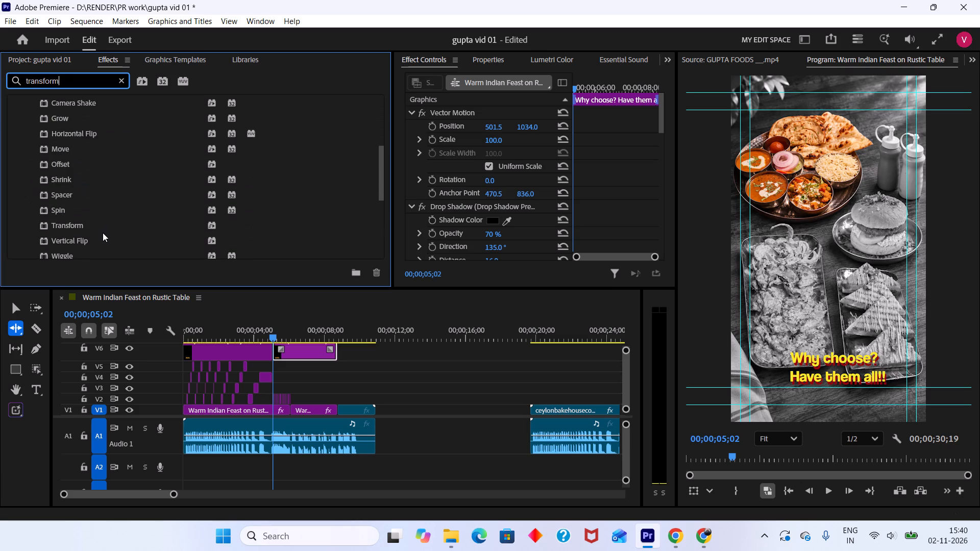
click(85, 225)
drag(86, 224, 307, 354)
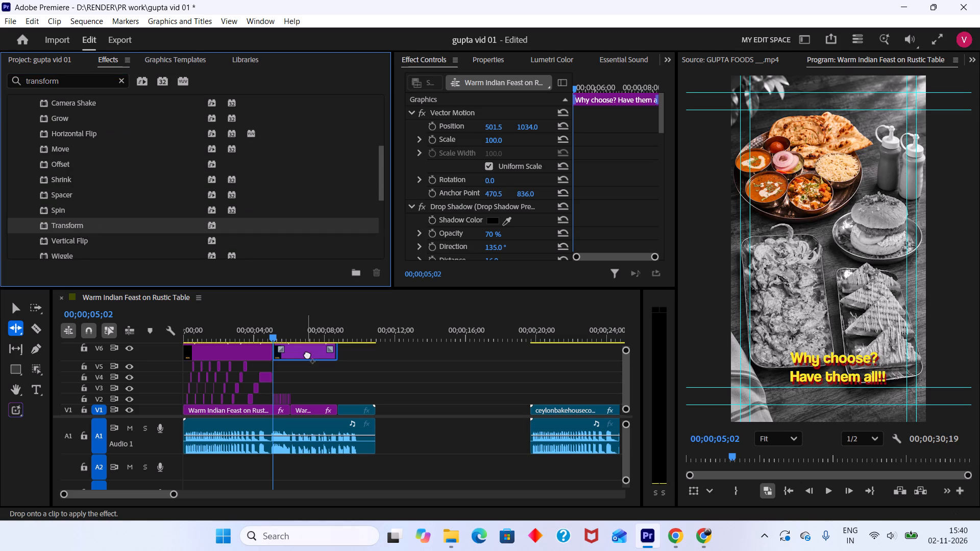
drag(307, 354, 307, 355)
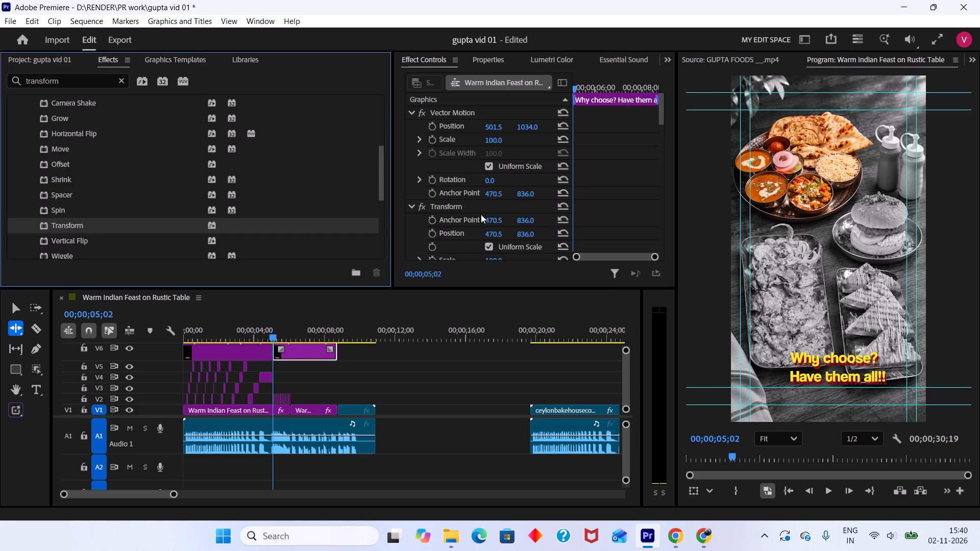
Keyframe the title's Transform Position of 470.5, 836 at 00;00;05;08, and return the playhead to the title's start at 00;00;05;02.
scroll(472, 223, down, 4)
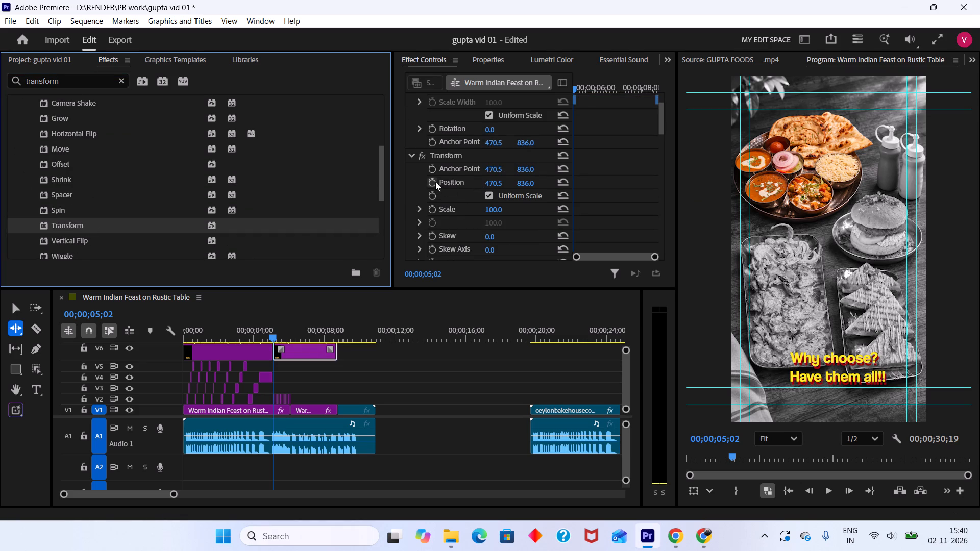
click(434, 181)
click(577, 87)
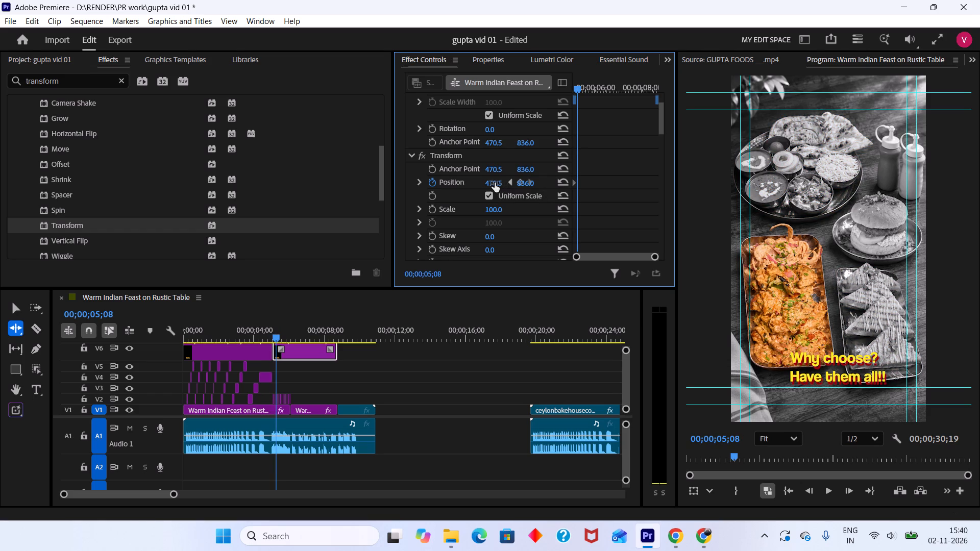
click(574, 184)
drag(576, 88, 560, 96)
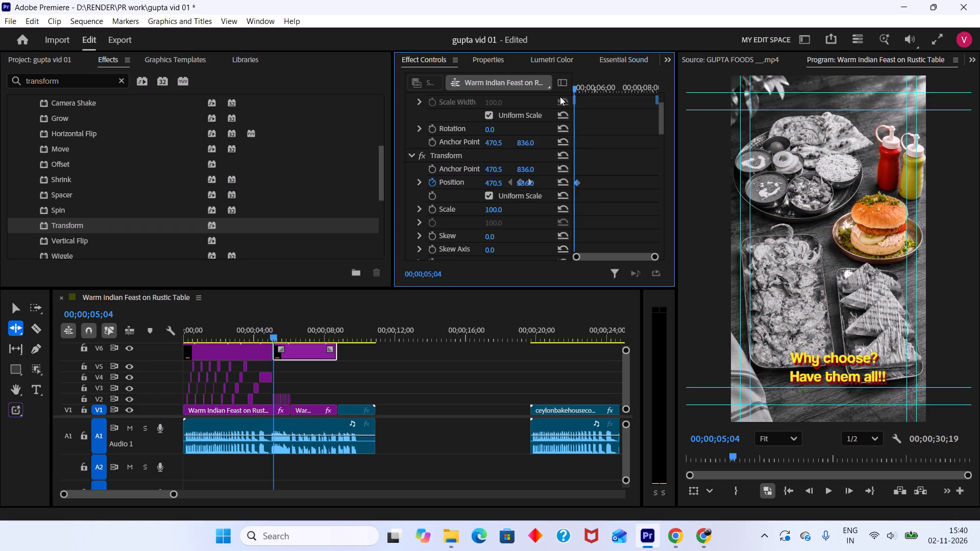
drag(560, 96, 554, 100)
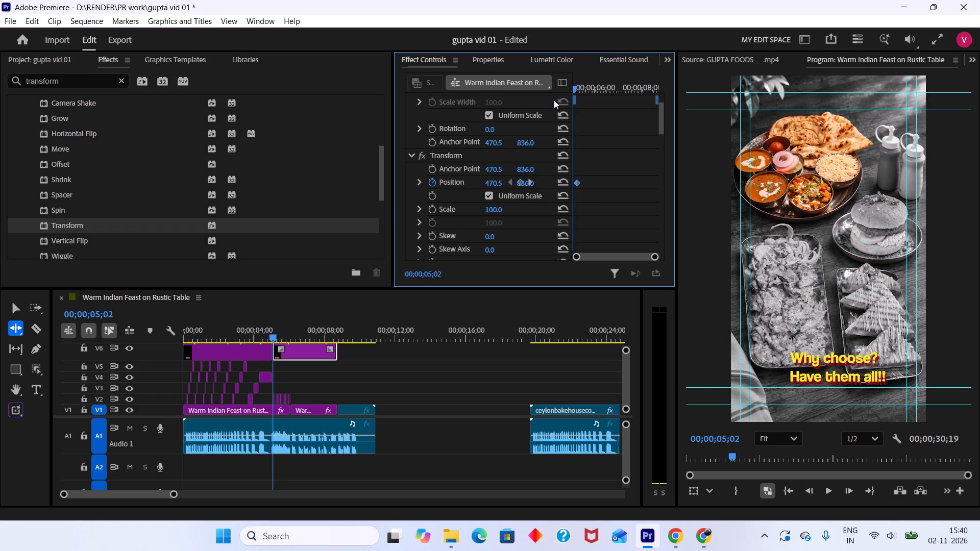